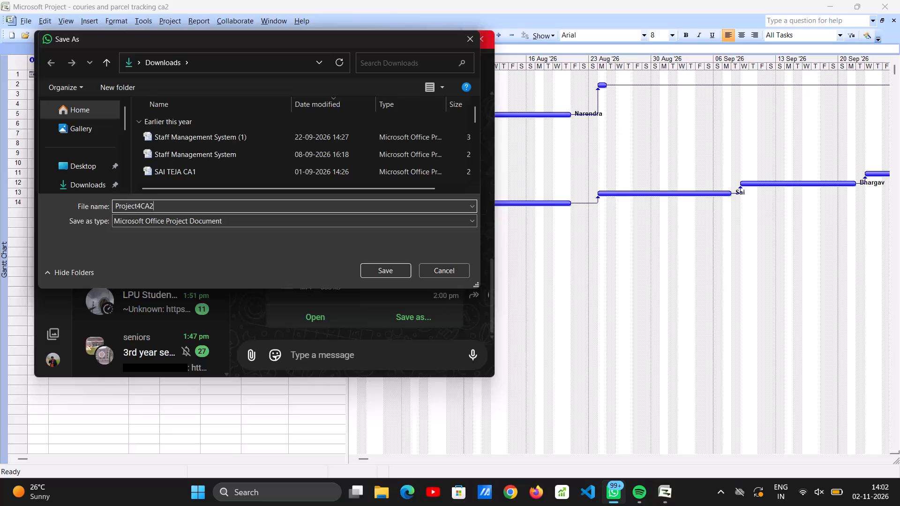
Replace the file name of the Project document being saved in Downloads with "couries and parcel tracking ca2".
click(101, 208)
key(BackSpace)
key(ctrl+v)
key(space)
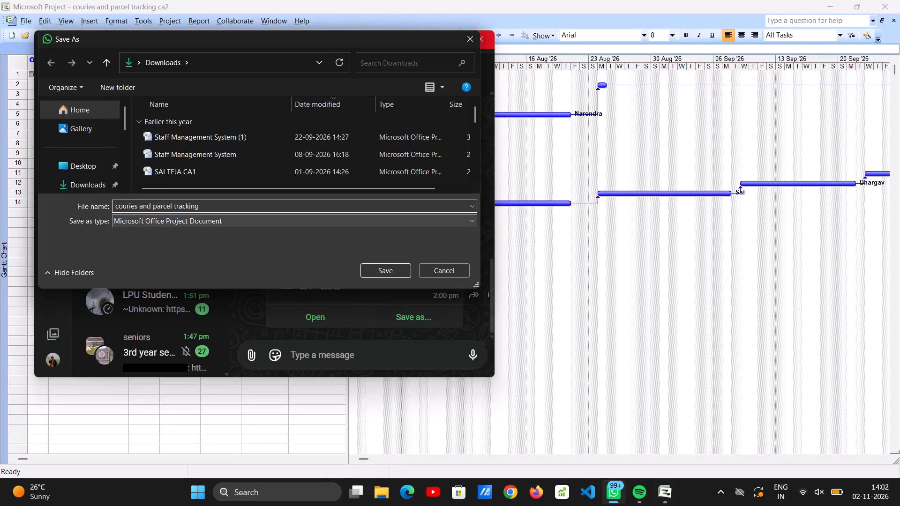
text(ca2)
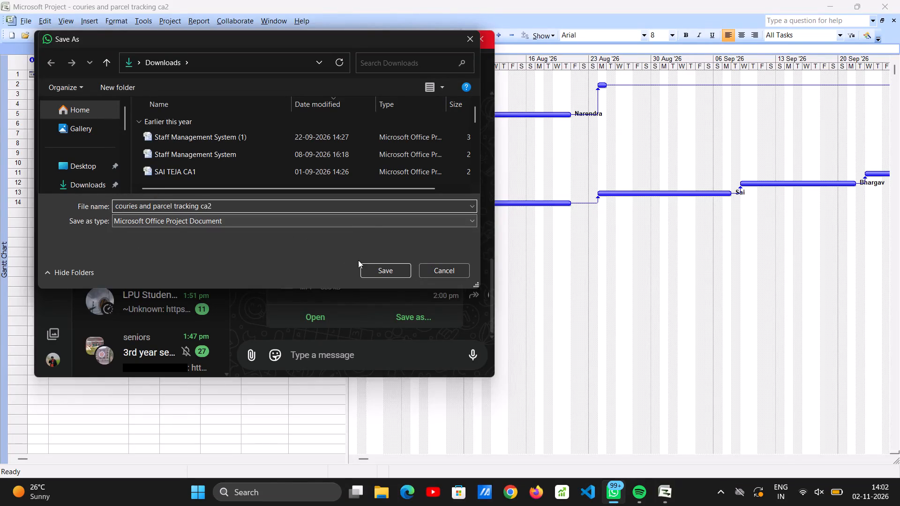
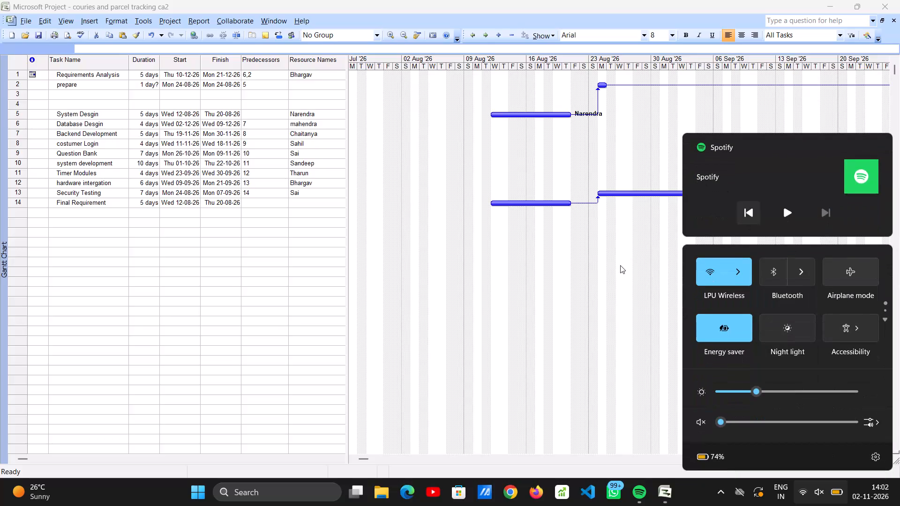
Close the Project document "couries and parcel tracking ca2" and save its changes.
click(620, 265)
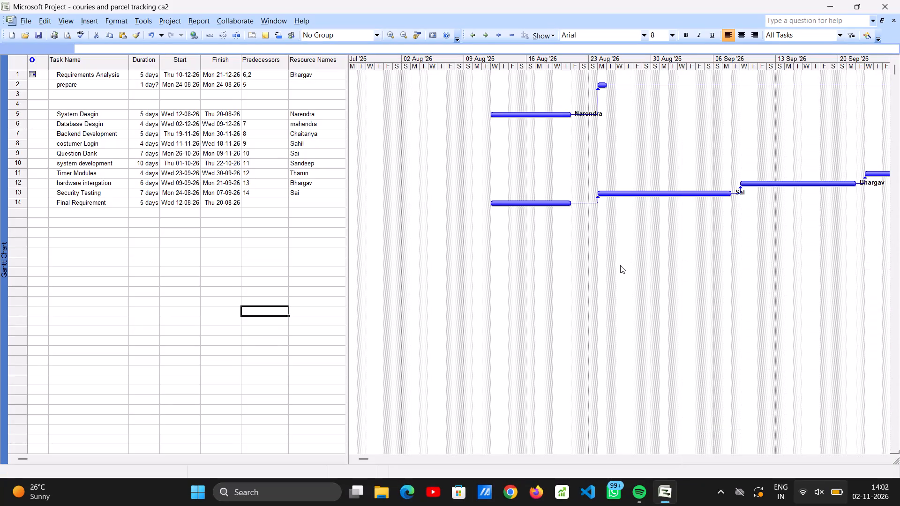
click(899, 0)
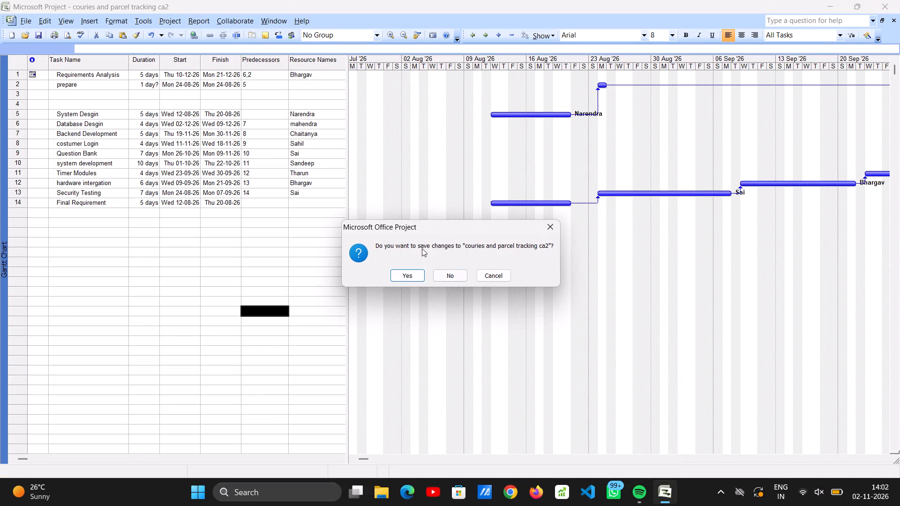
click(413, 274)
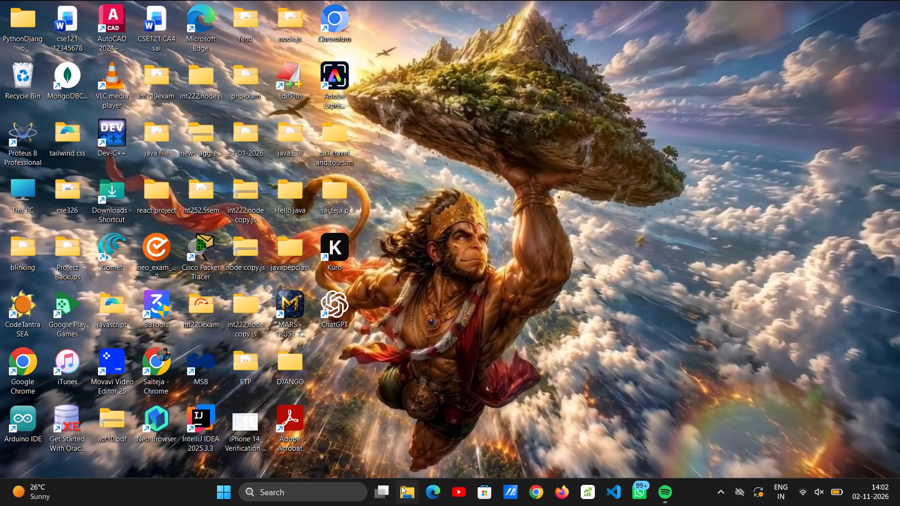
Check the recent Documents files "couries and parcel tracking ca2" and "courier and parcel tracking system ca2" in Project, closing the latter at the end.
click(401, 486)
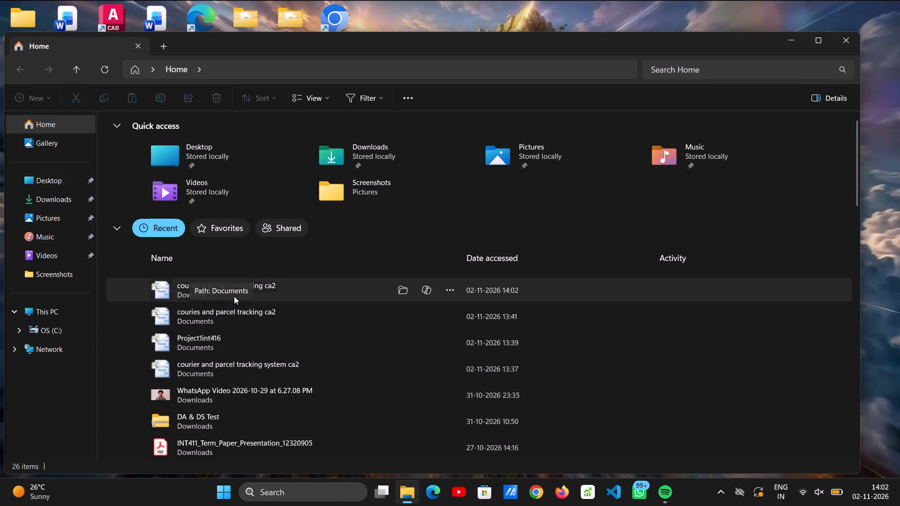
double_click(238, 306)
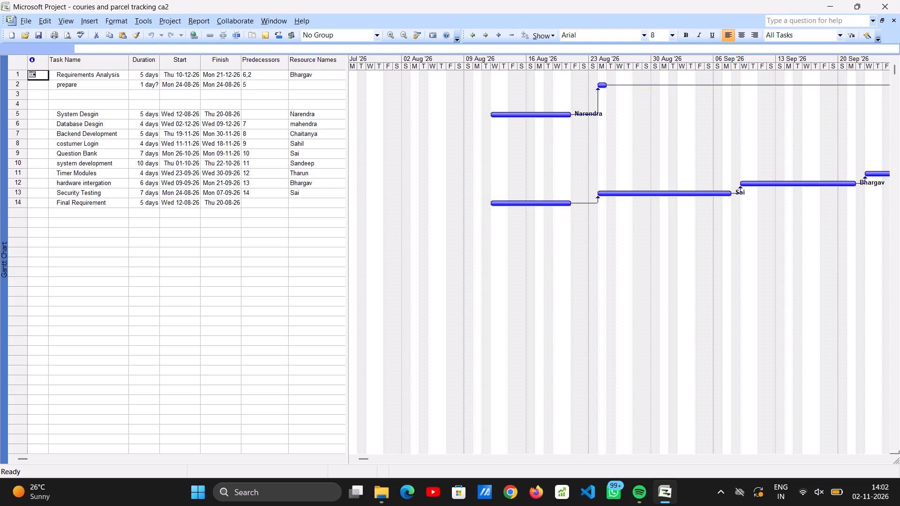
click(890, 0)
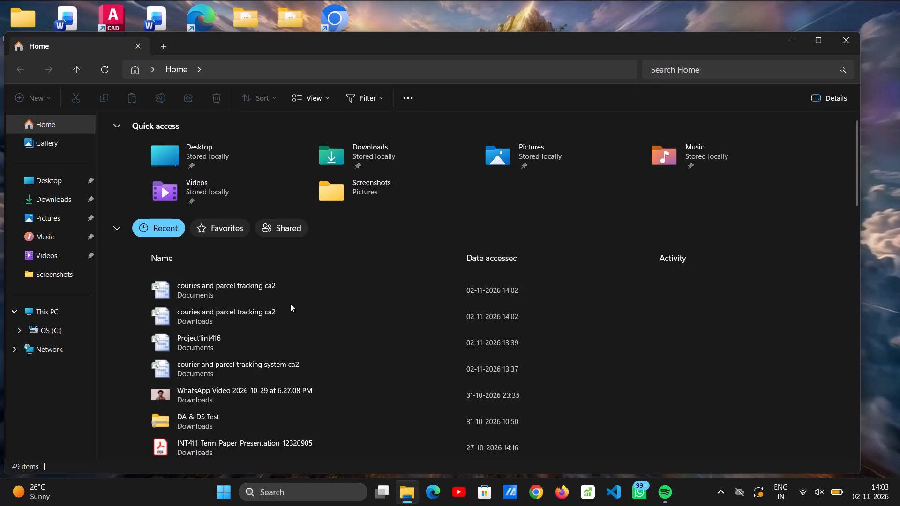
double_click(253, 288)
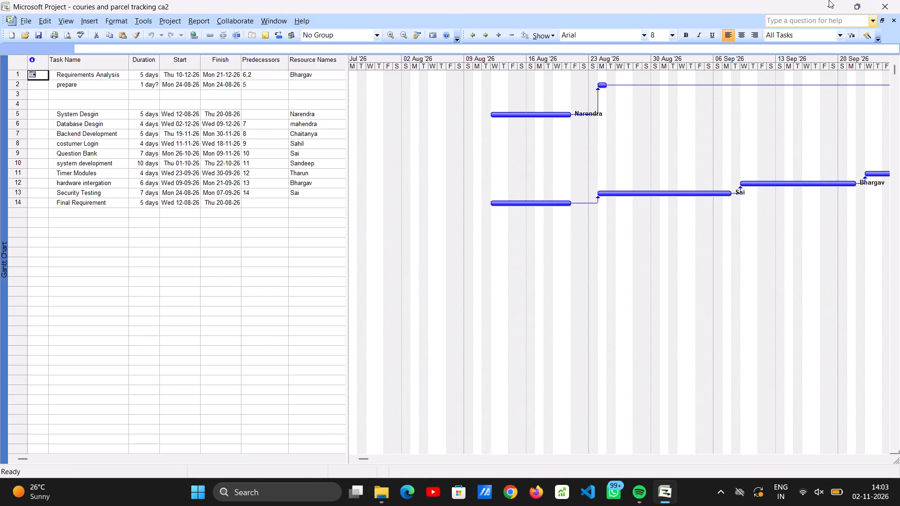
click(374, 493)
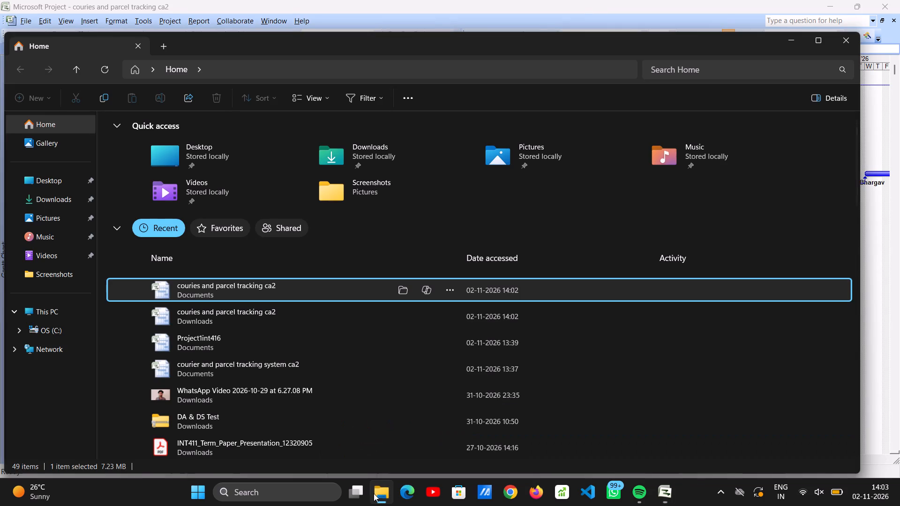
double_click(237, 361)
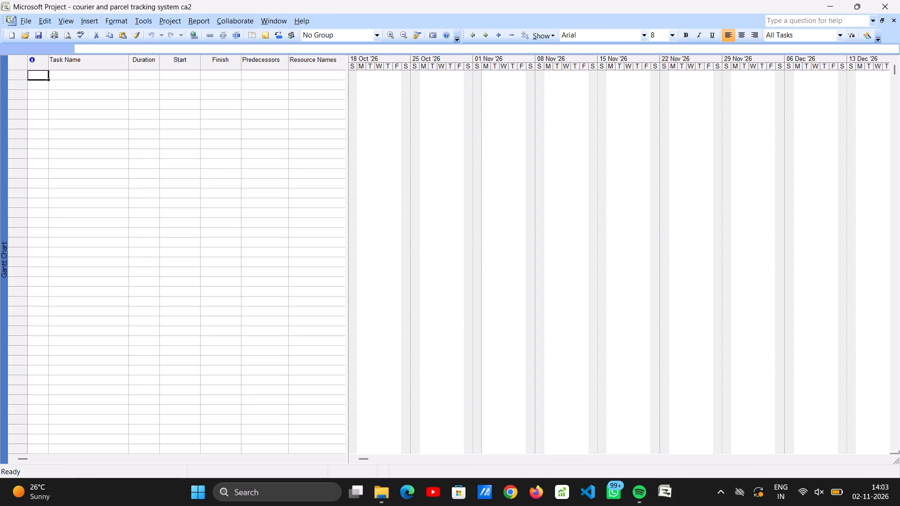
click(882, 0)
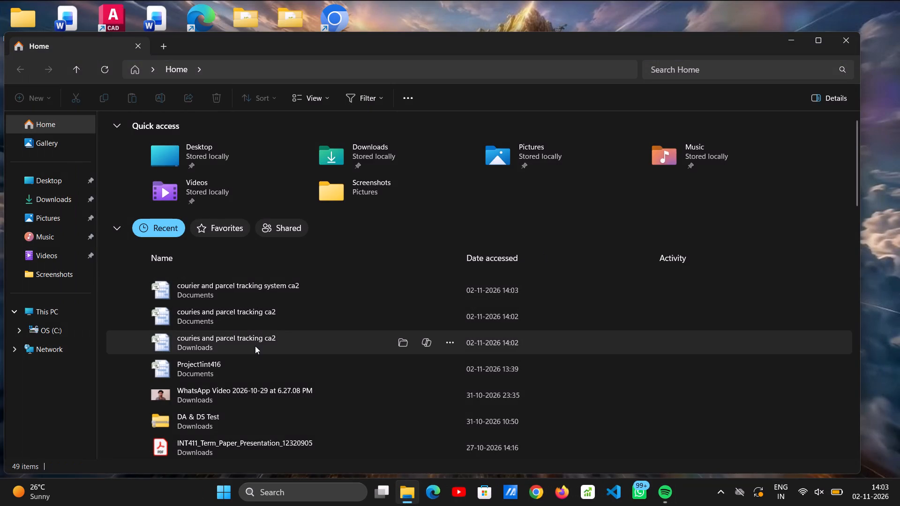
Open the "couries and parcel tracking ca2" Project file from the Downloads folder.
click(42, 194)
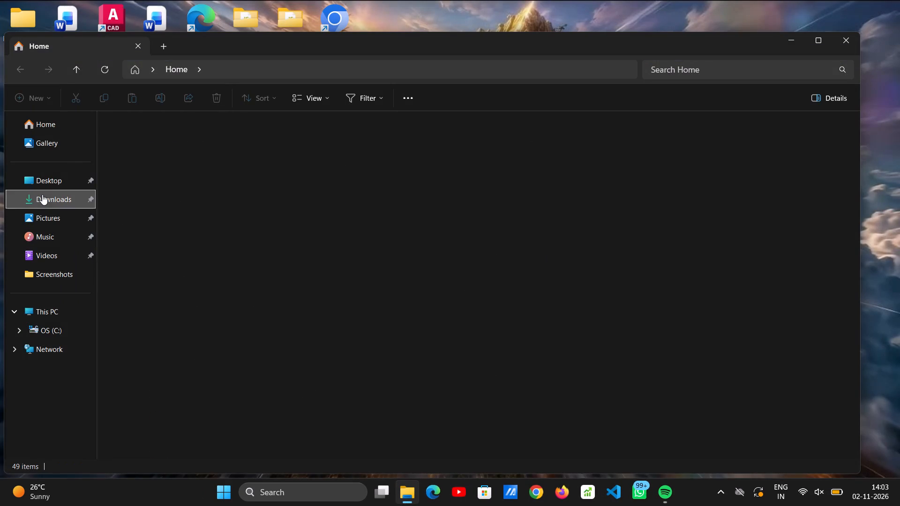
double_click(118, 149)
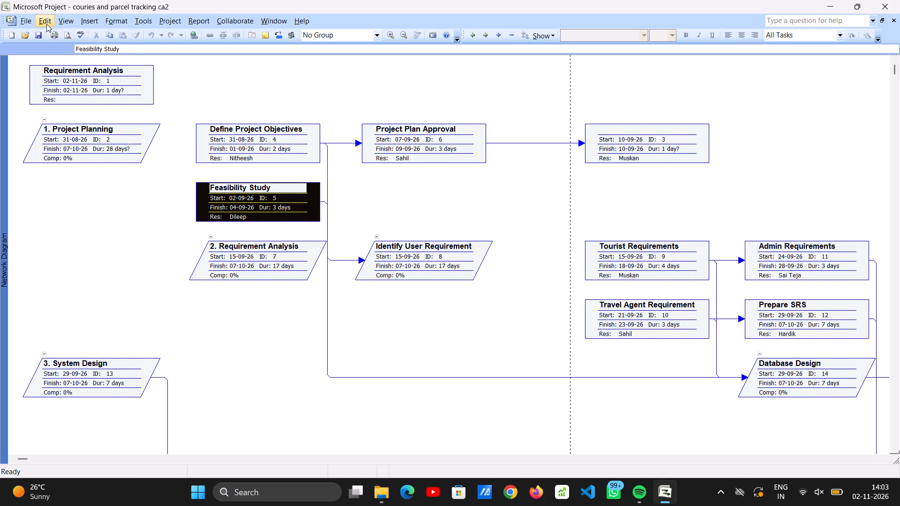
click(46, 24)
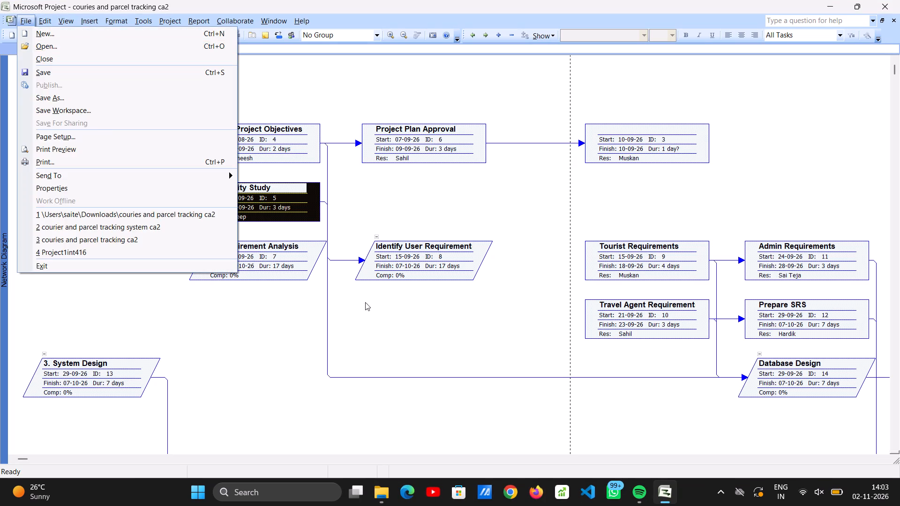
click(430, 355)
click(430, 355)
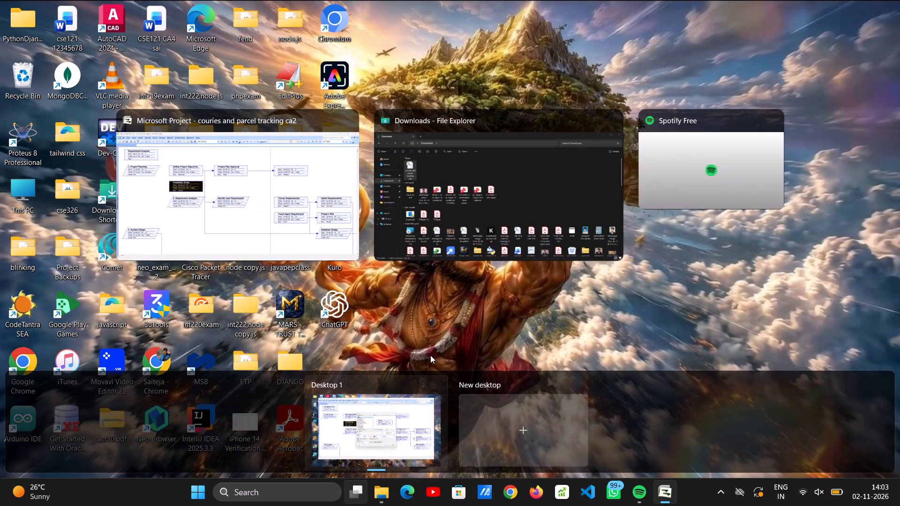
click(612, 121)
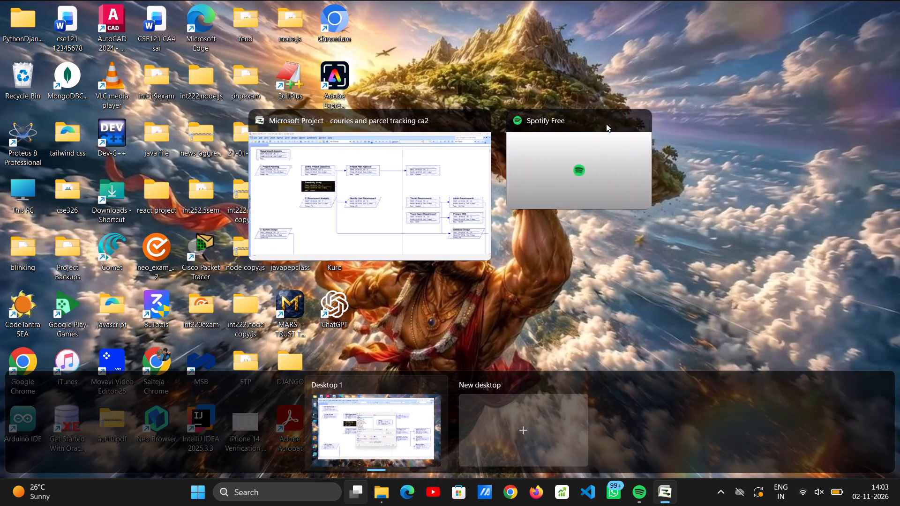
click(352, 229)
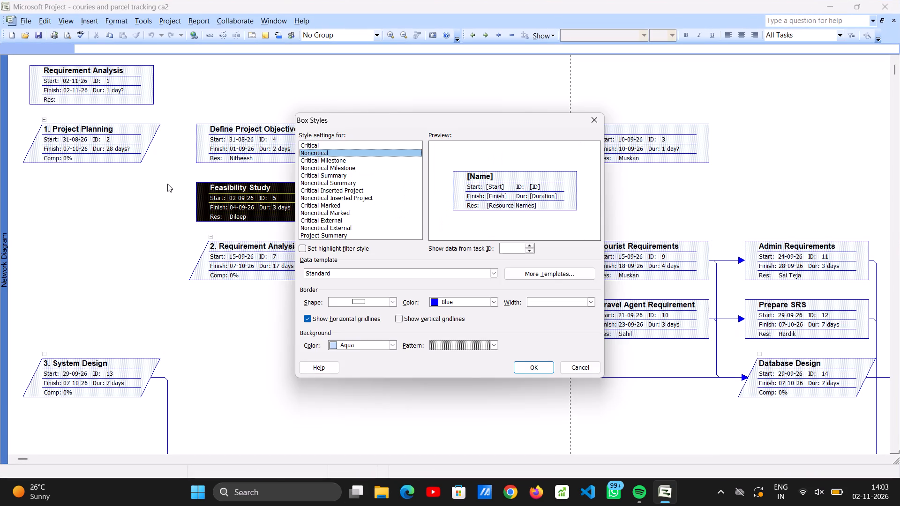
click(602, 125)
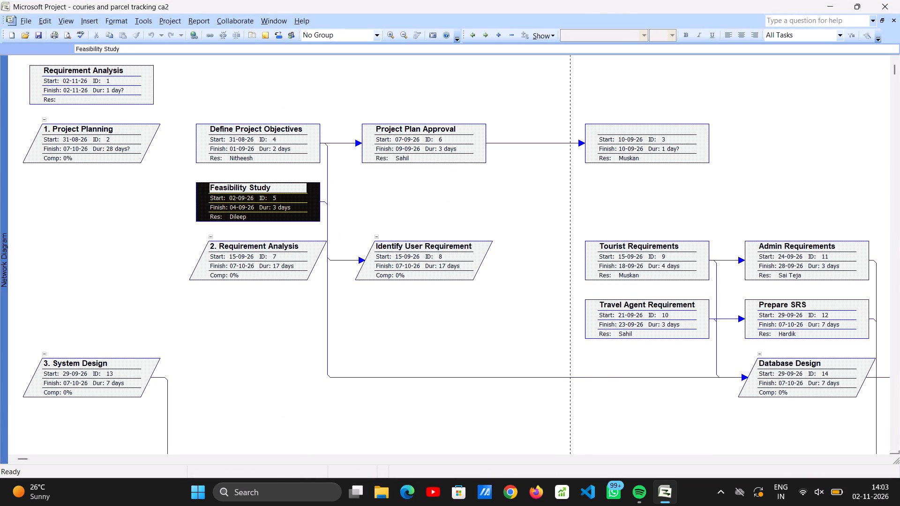
Replace the author in the project file's summary properties with the new author's name.
click(19, 19)
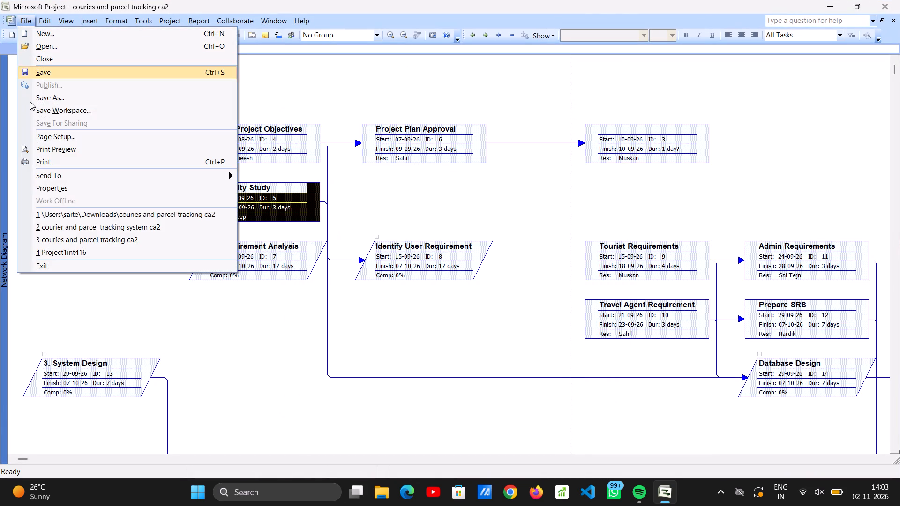
click(58, 185)
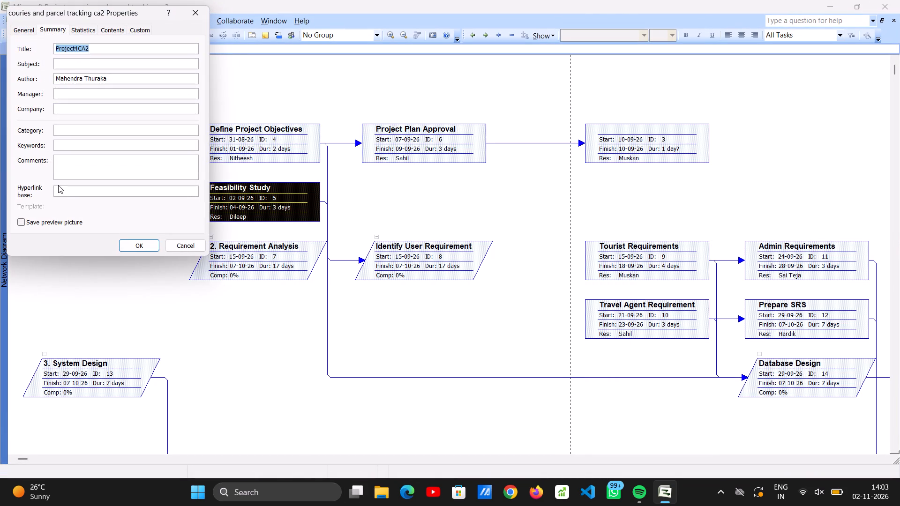
click(112, 77)
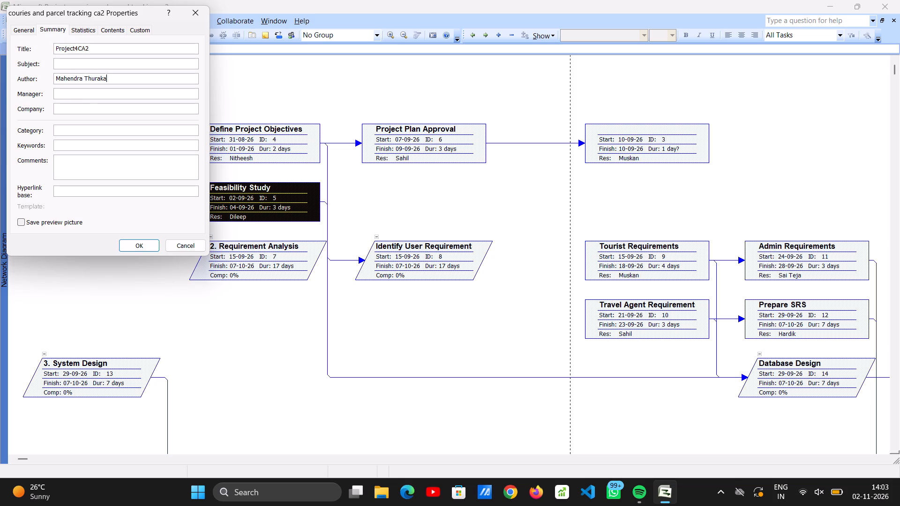
key(BackSpace)
key(BackSpace)
key(BackSpace)
key(BackSpace)
key(BackSpace)
key(BackSpace)
key(BackSpace)
key(BackSpace)
key(BackSpace)
key(BackSpace)
key(BackSpace)
key(BackSpace)
key(BackSpace)
key(BackSpace)
key(BackSpace)
key(BackSpace)
key(BackSpace)
key(BackSpace)
key(BackSpace)
key(BackSpace)
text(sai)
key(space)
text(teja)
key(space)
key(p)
Turn on airplane mode in the system quick settings and return to the project file's properties.
click(812, 493)
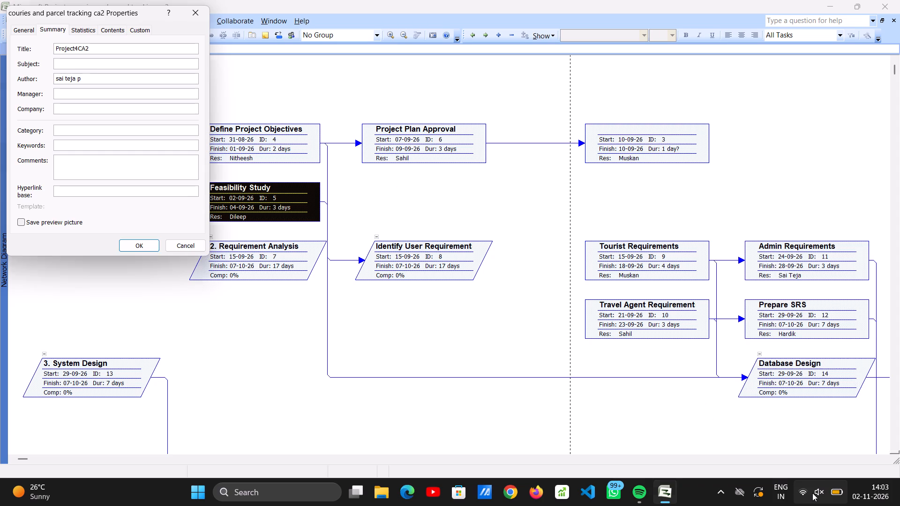
click(846, 286)
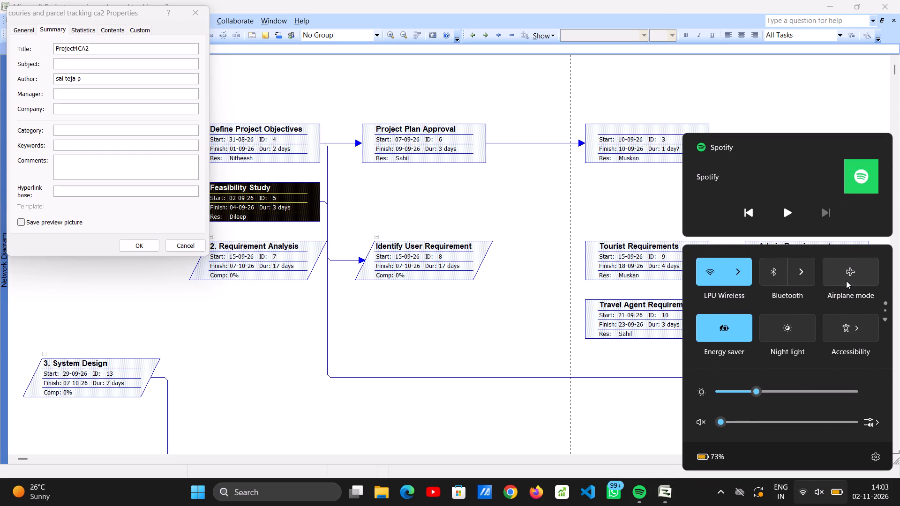
click(846, 281)
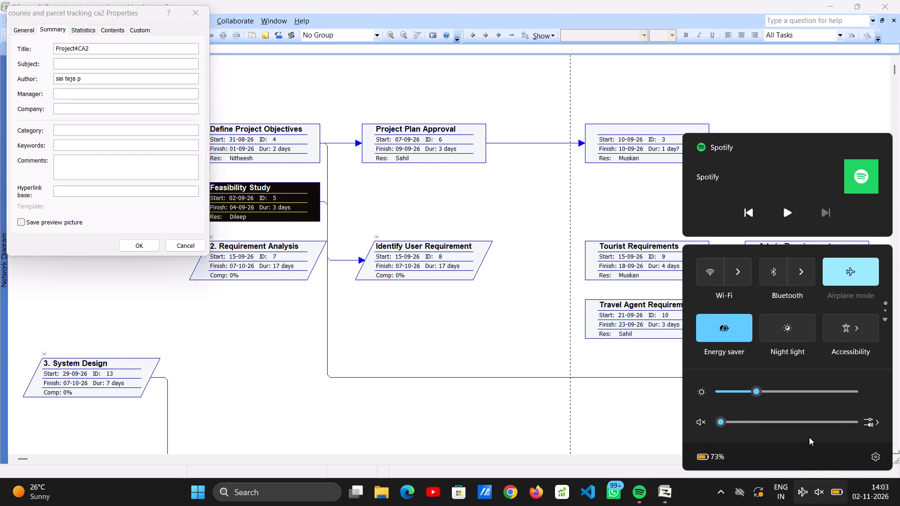
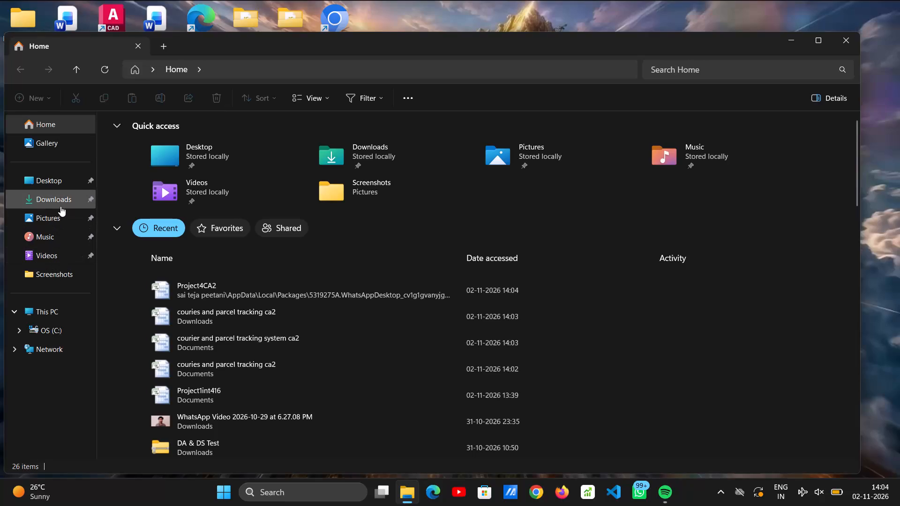
Open the "couries and parcel tracking ca2" project file from the Downloads folder.
click(60, 205)
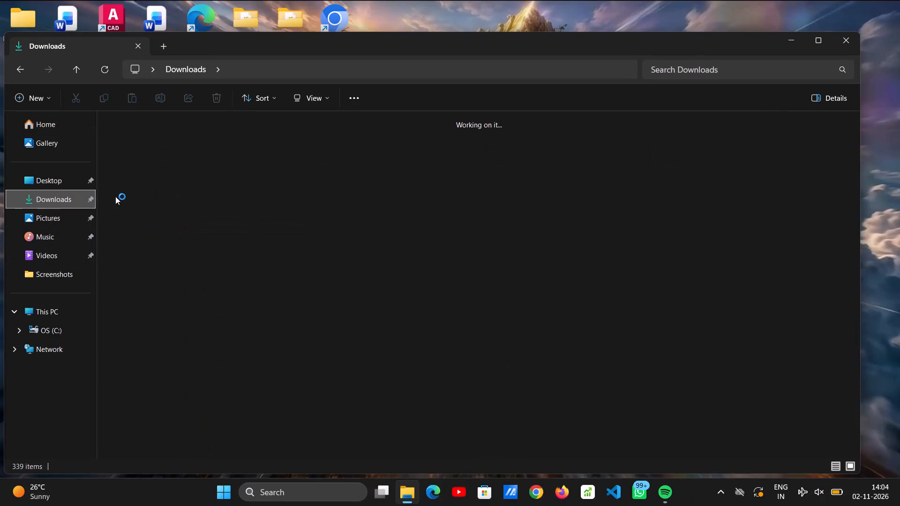
double_click(141, 170)
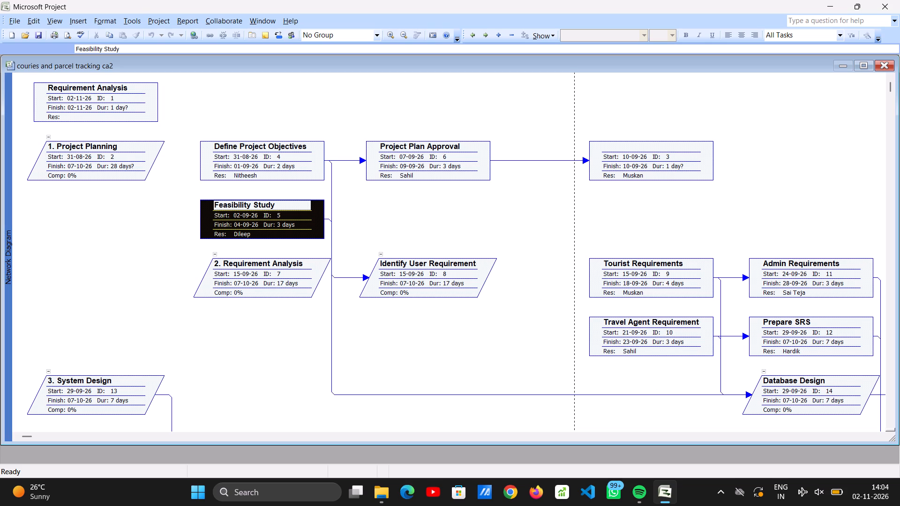
Open the Change Working Time settings for the "couries and parcel tracking ca2" project.
click(127, 15)
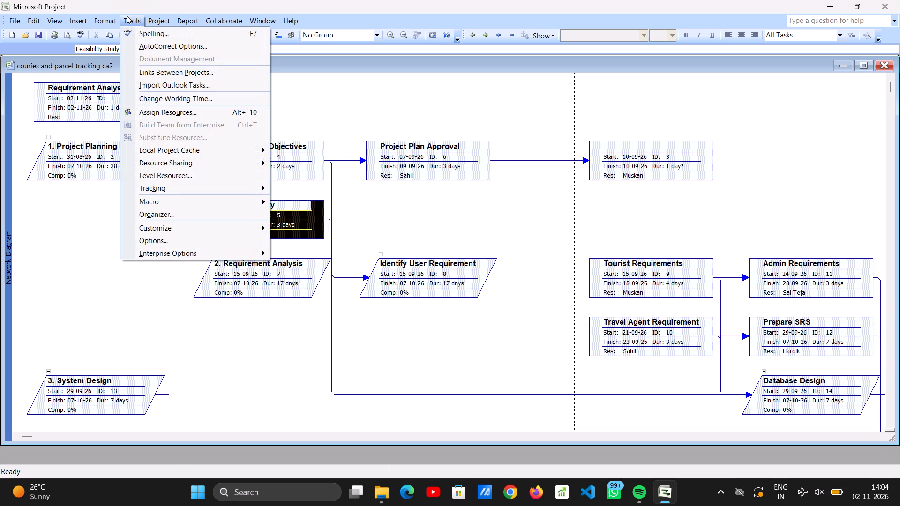
click(170, 97)
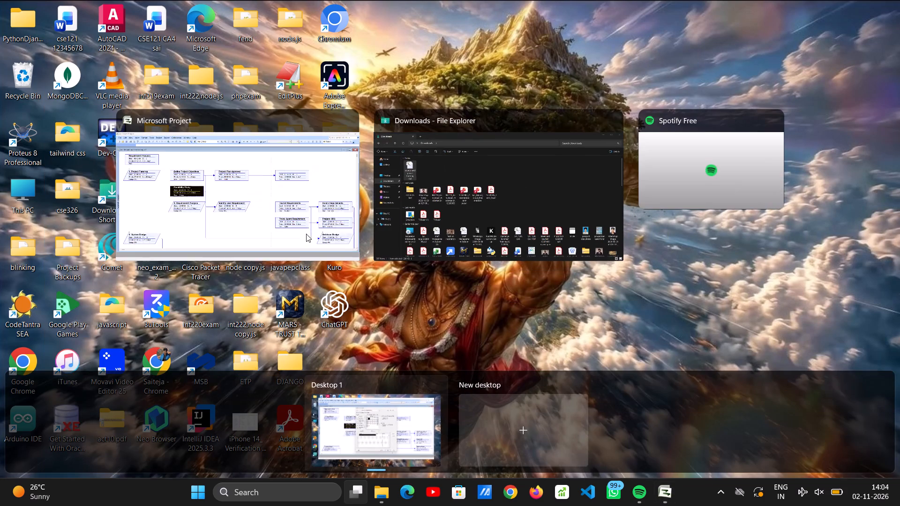
Close the Downloads window in File Explorer.
click(613, 124)
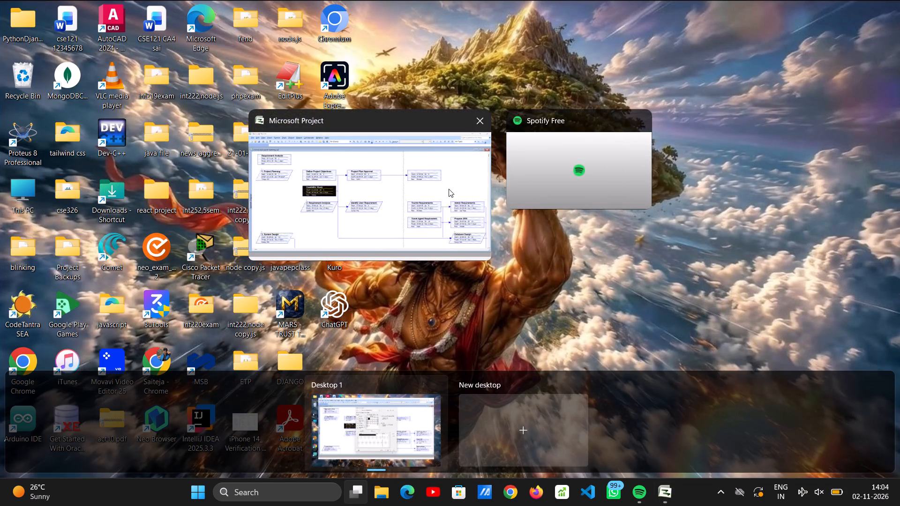
Switch back to Microsoft Project, where the Change Working Time settings are open.
click(449, 189)
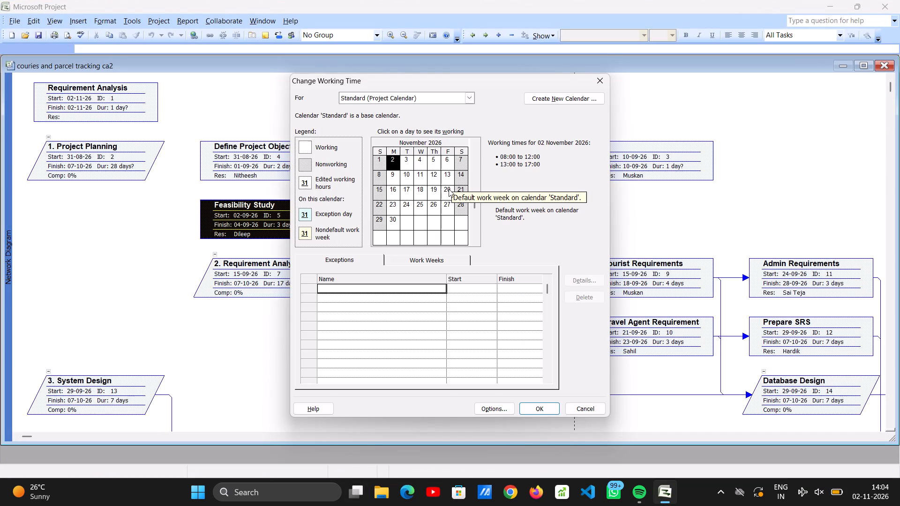
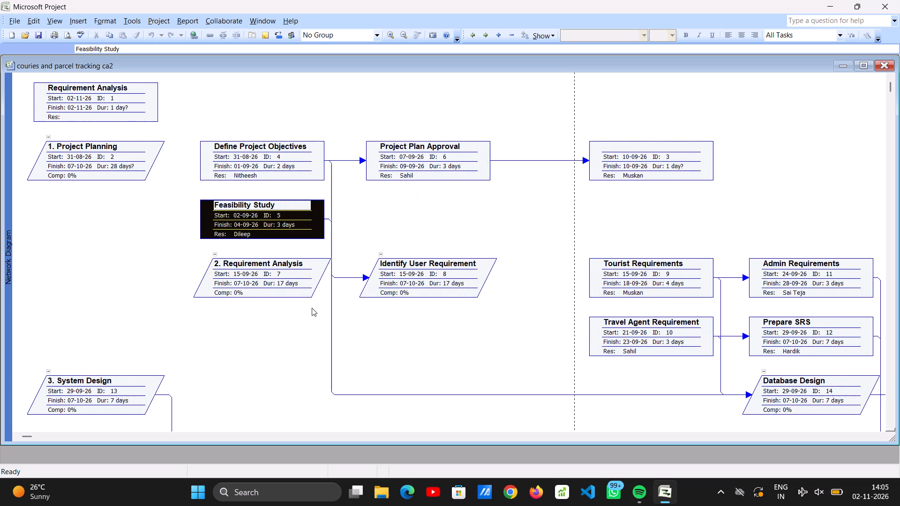
Open the summary properties of the "couries and parcel tracking ca2" project to review the author entry.
click(17, 18)
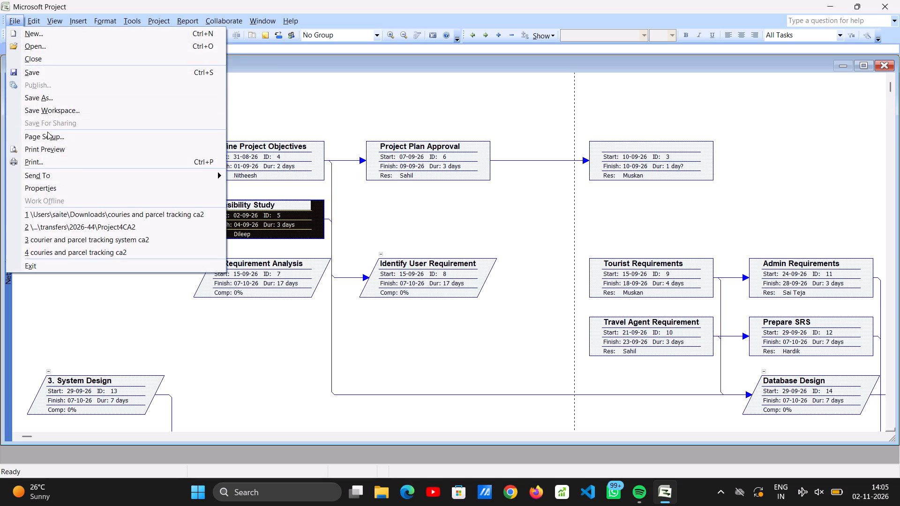
click(56, 186)
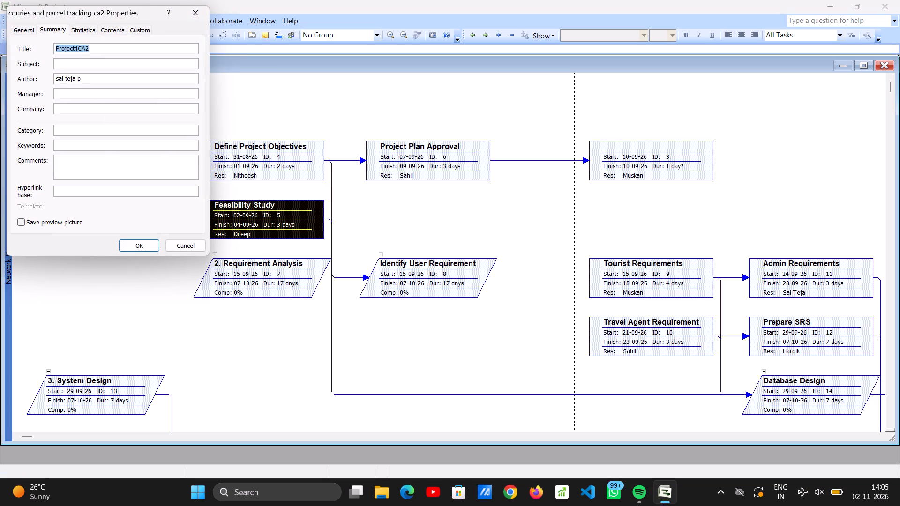
Fill in the project's summary properties with title "couries and parcel tracking", subject "lms" and company "lpu".
click(77, 93)
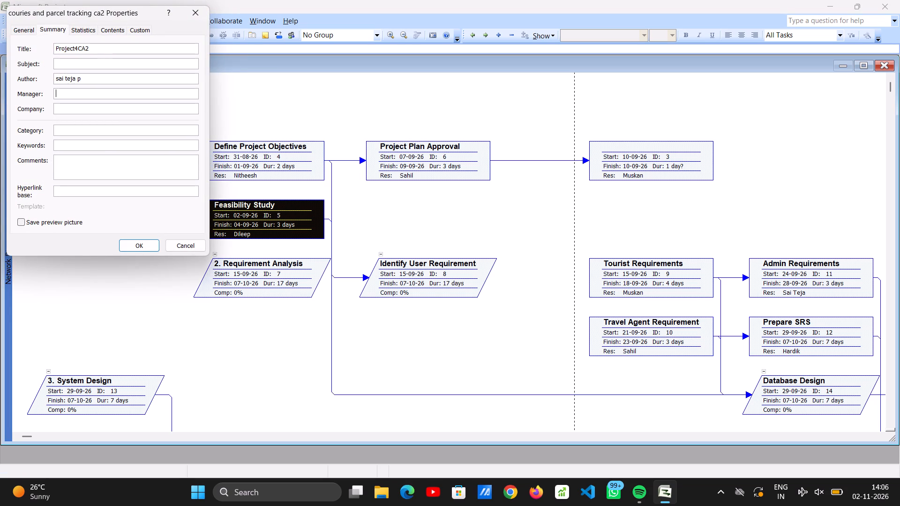
drag(97, 45, 37, 54)
key(BackSpace)
key(ctrl+v)
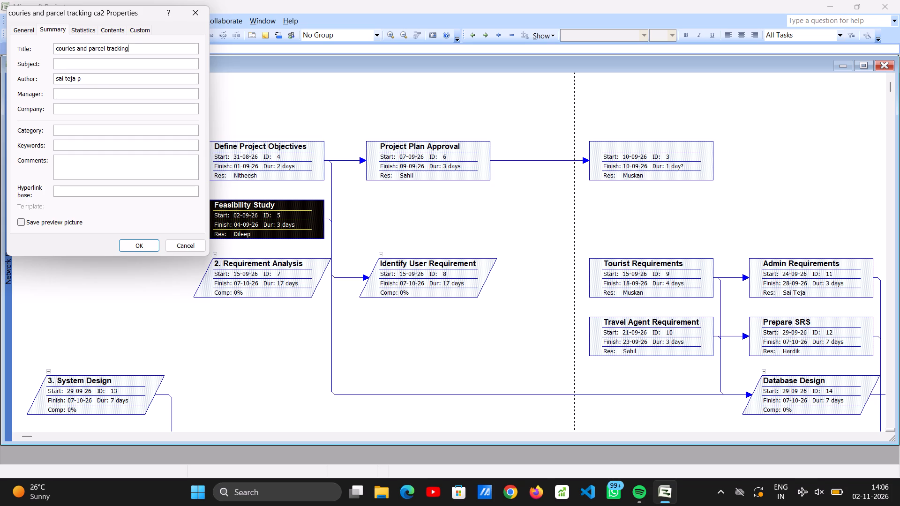
click(61, 64)
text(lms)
click(68, 111)
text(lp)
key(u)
Enter the manager's name in the project's summary properties and save the properties.
click(60, 89)
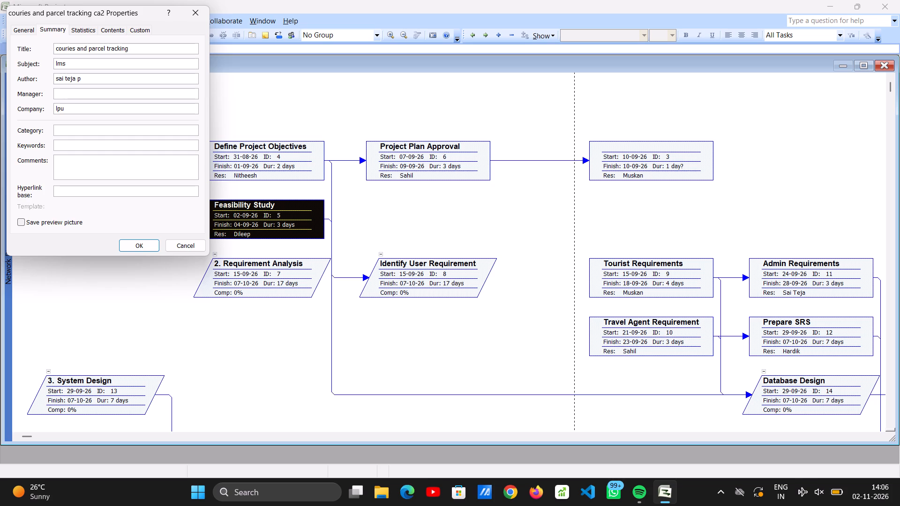
click(75, 93)
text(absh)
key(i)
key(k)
click(62, 95)
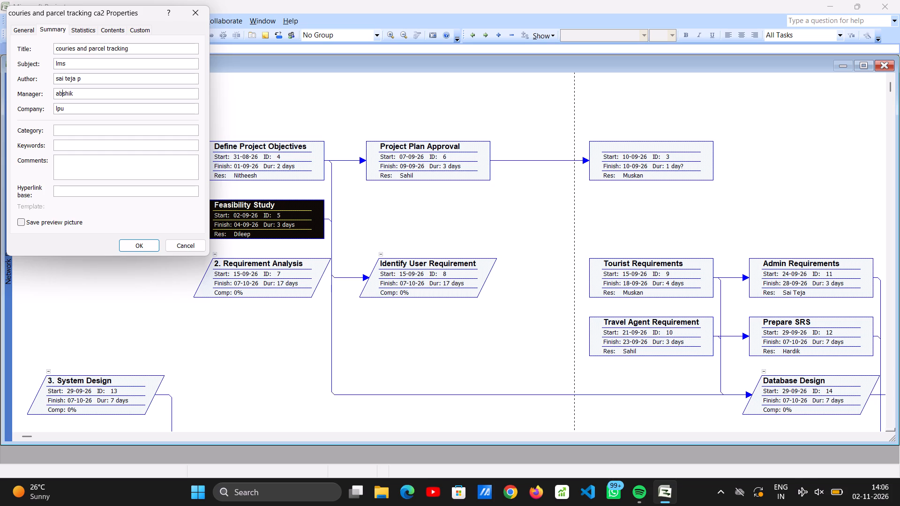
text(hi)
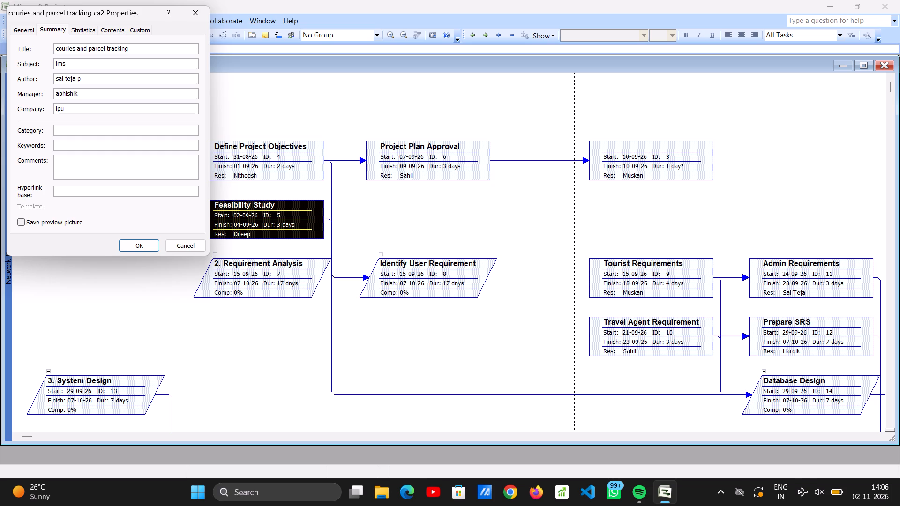
click(94, 93)
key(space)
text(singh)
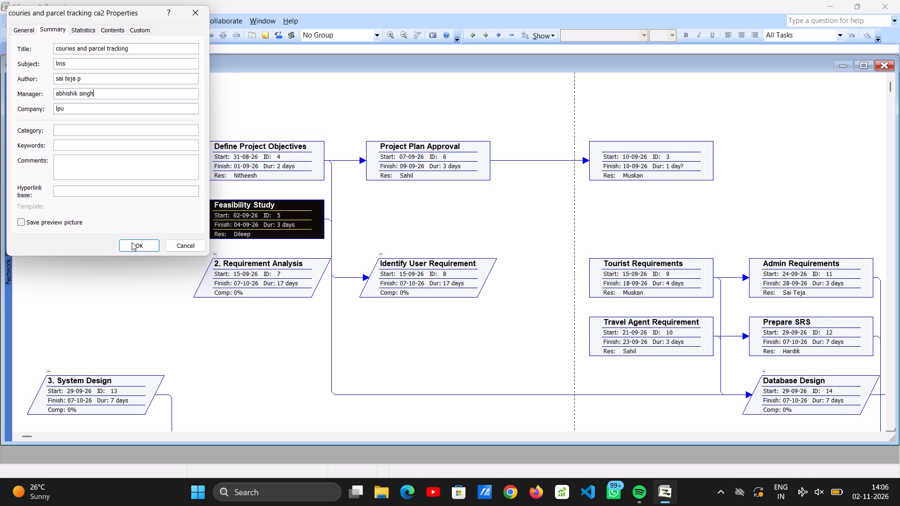
click(139, 247)
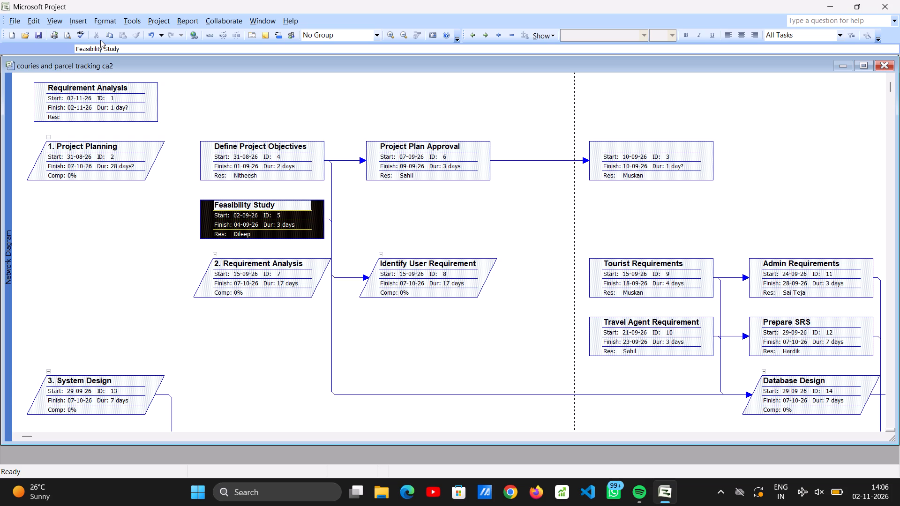
Look through the project's Calendar, Gantt Chart, Task Usage and Tracking Gantt views, and return to the Network Diagram.
click(148, 20)
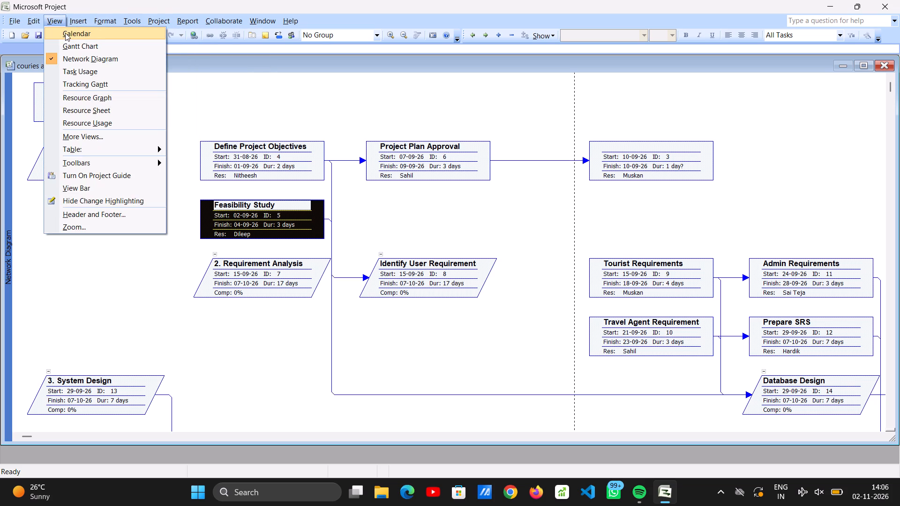
click(65, 33)
click(51, 20)
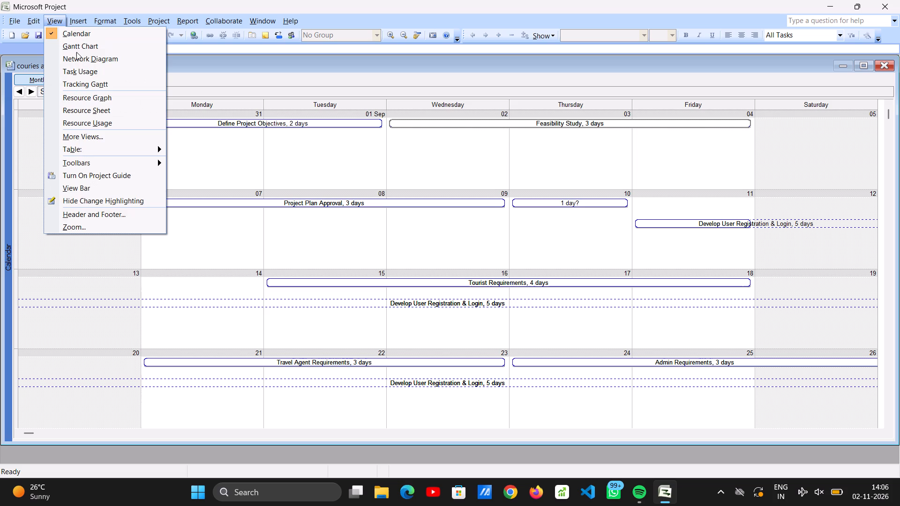
click(77, 52)
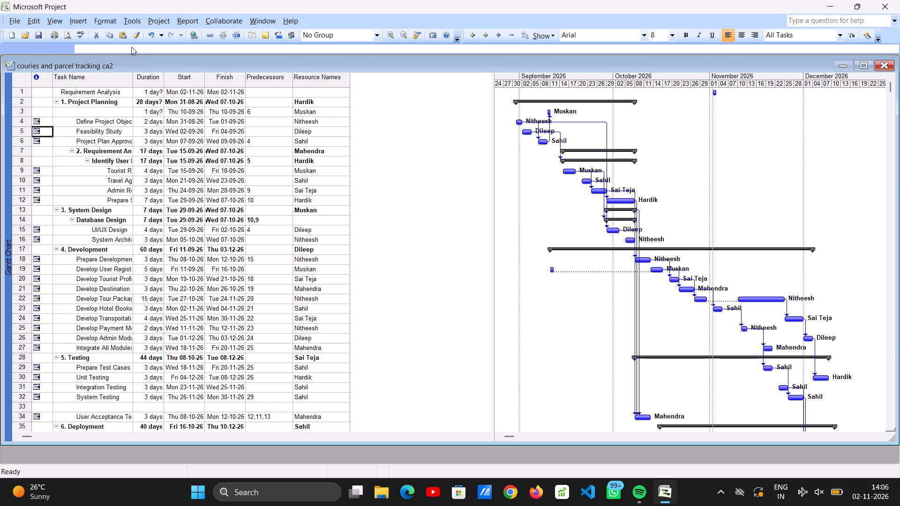
click(151, 20)
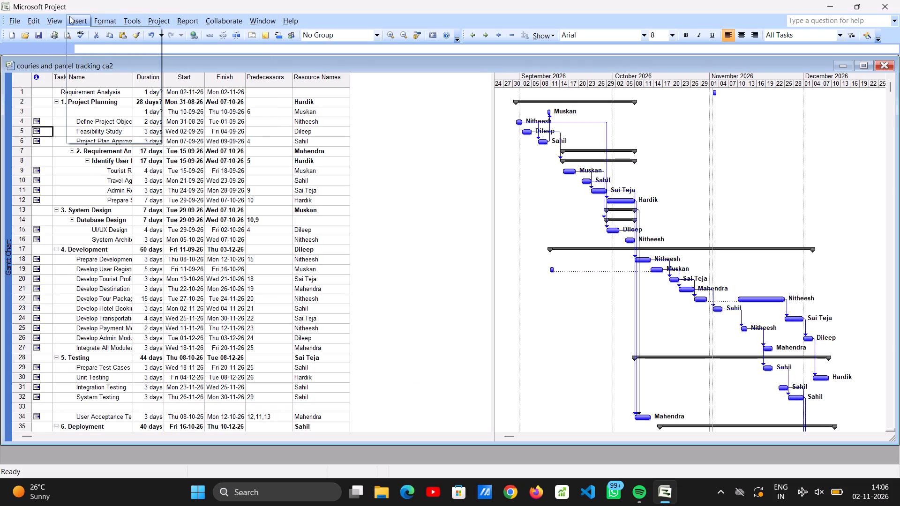
click(72, 67)
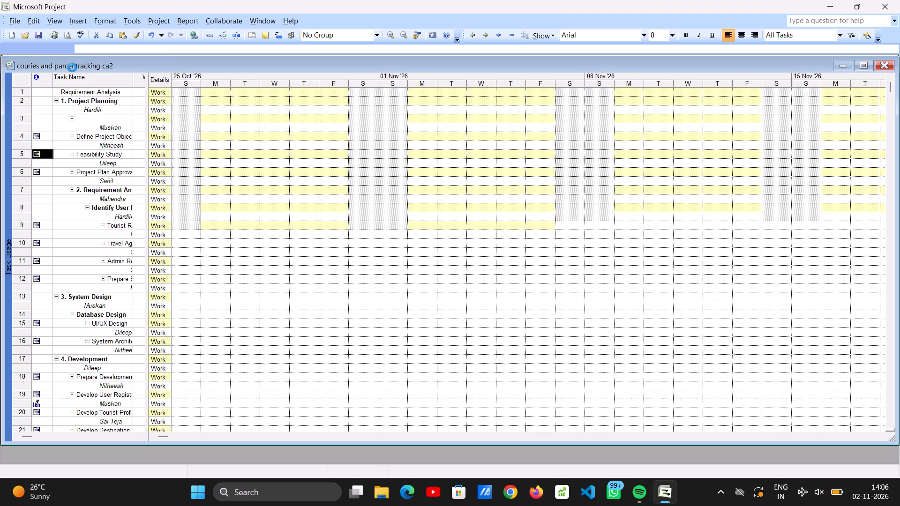
click(61, 25)
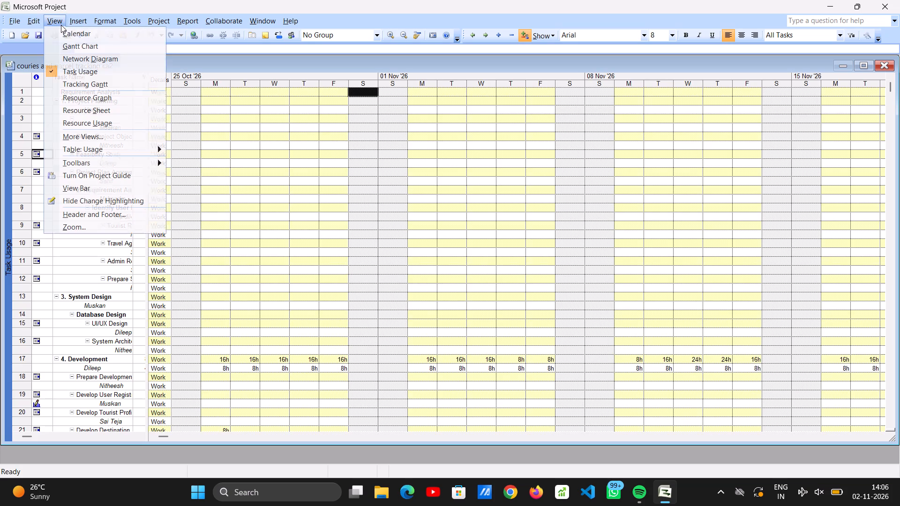
click(71, 86)
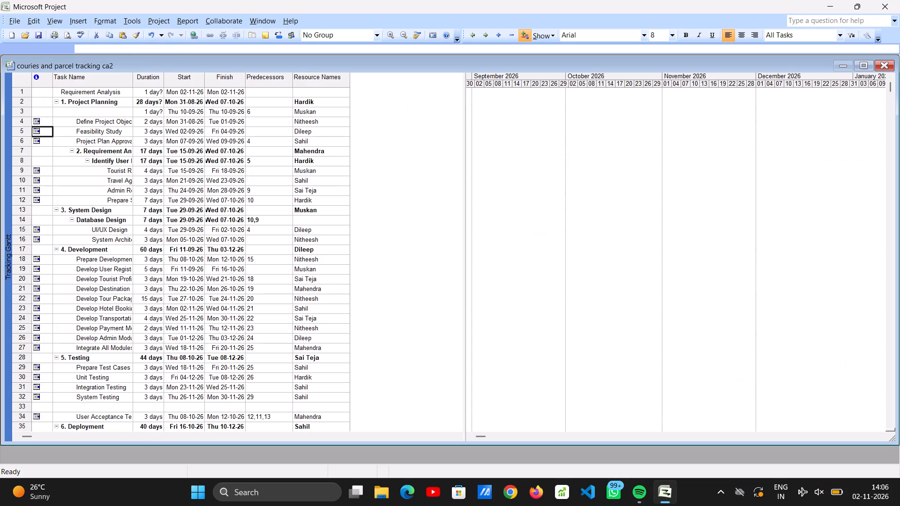
click(80, 17)
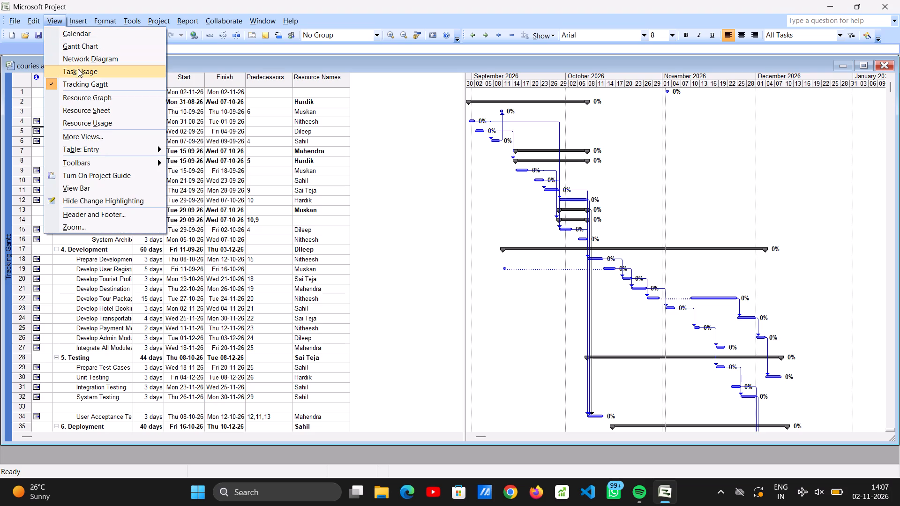
click(85, 62)
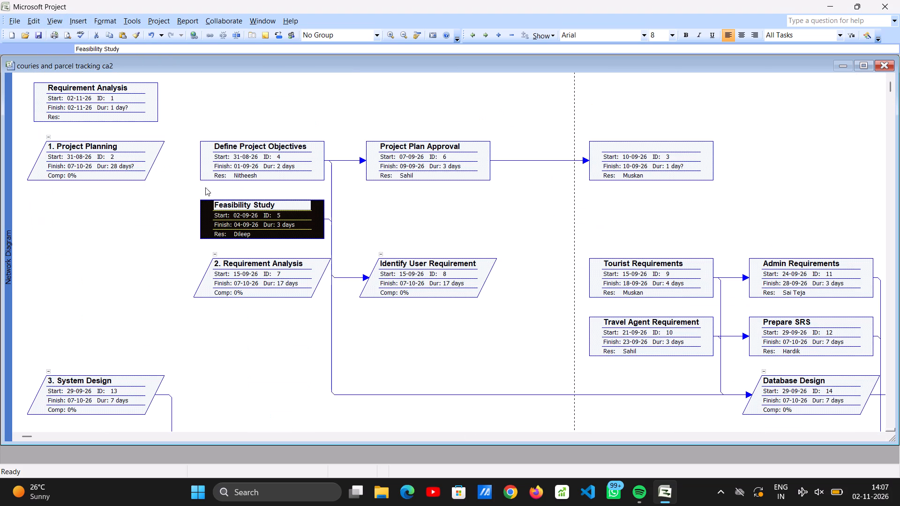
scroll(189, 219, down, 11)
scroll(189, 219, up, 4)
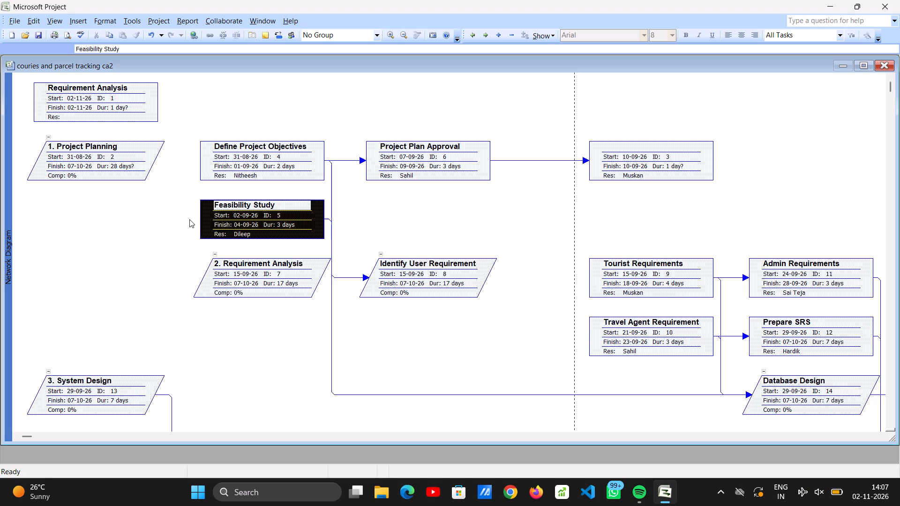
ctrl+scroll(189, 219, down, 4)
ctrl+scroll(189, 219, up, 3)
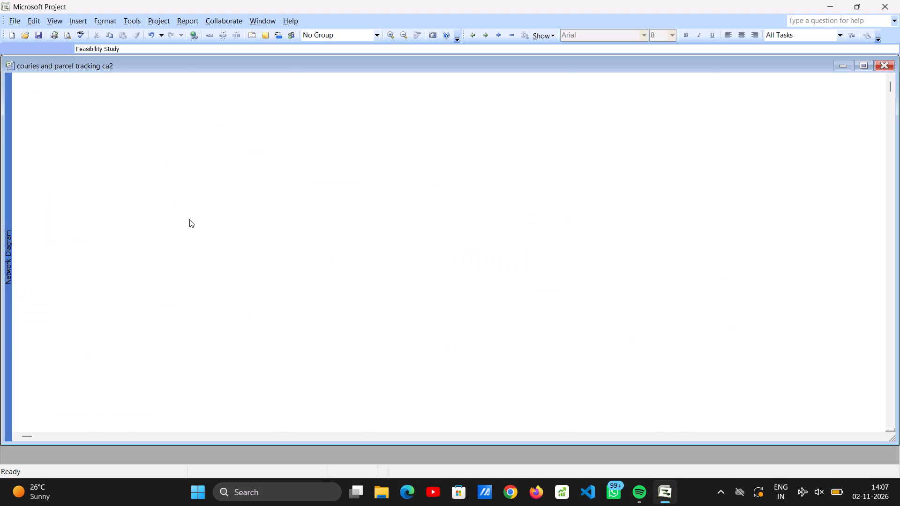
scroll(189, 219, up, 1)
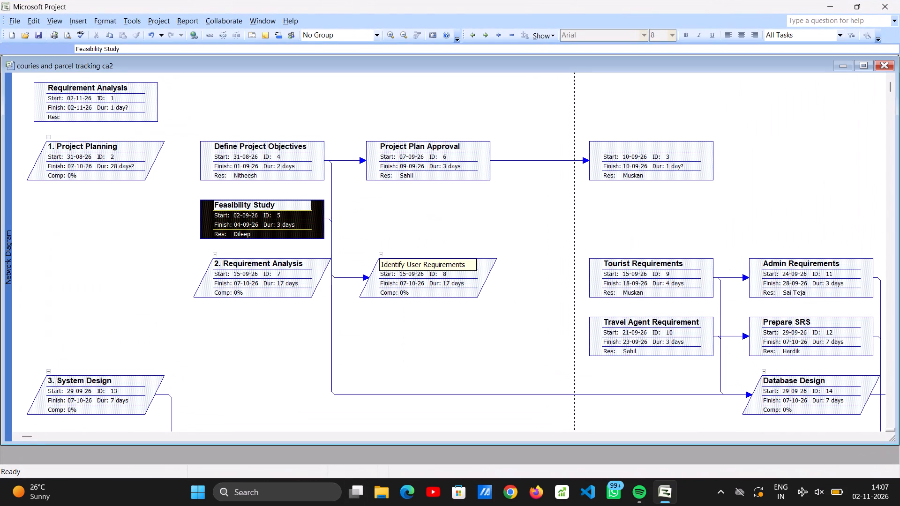
Unpin WhatsApp from the taskbar.
right_click(611, 494)
right_click(610, 492)
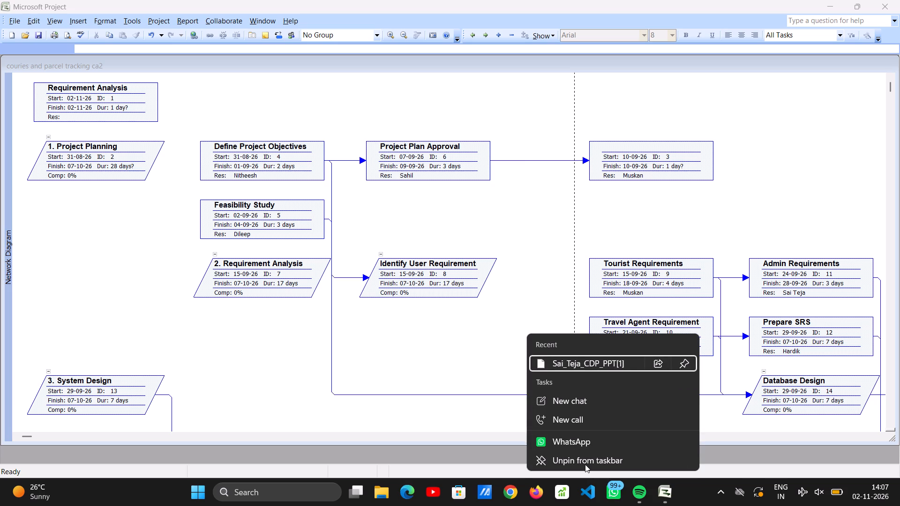
click(585, 464)
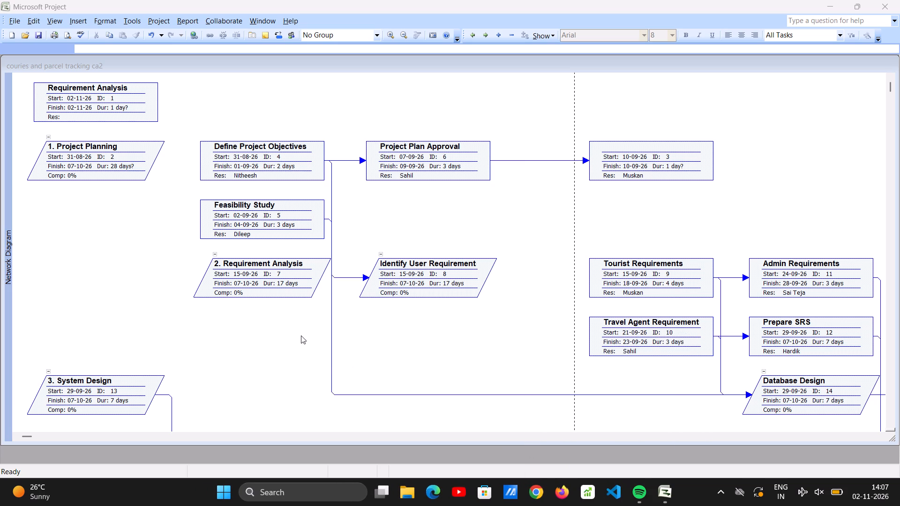
Capture an Adobe Express Photos selection screenshot of the entire Network Diagram window, excluding the taskbar, and dismiss the capture notification.
ctrl+scroll(301, 335, down, 1)
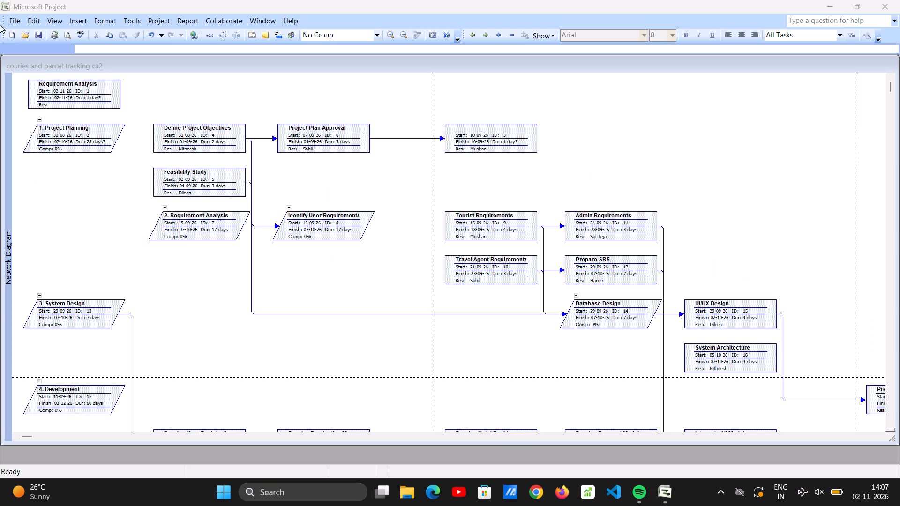
scroll(114, 129, up, 8)
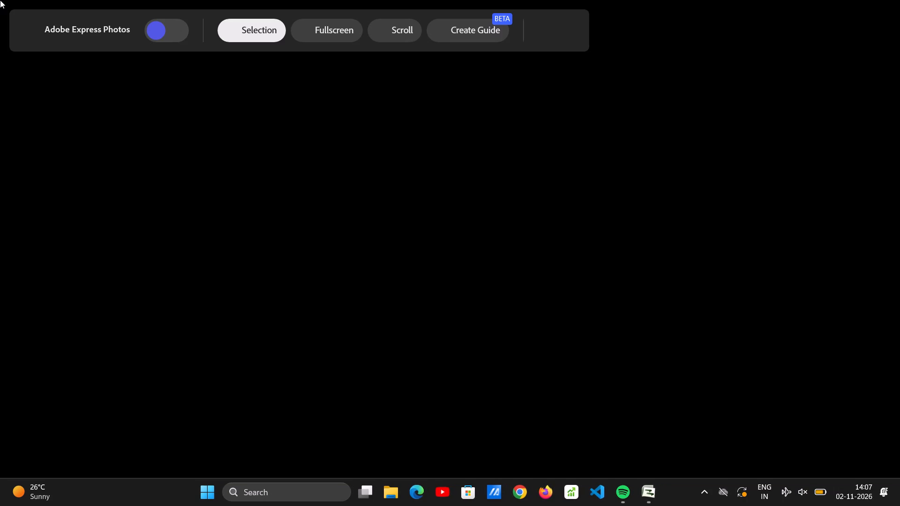
drag(0, 0, 608, 288)
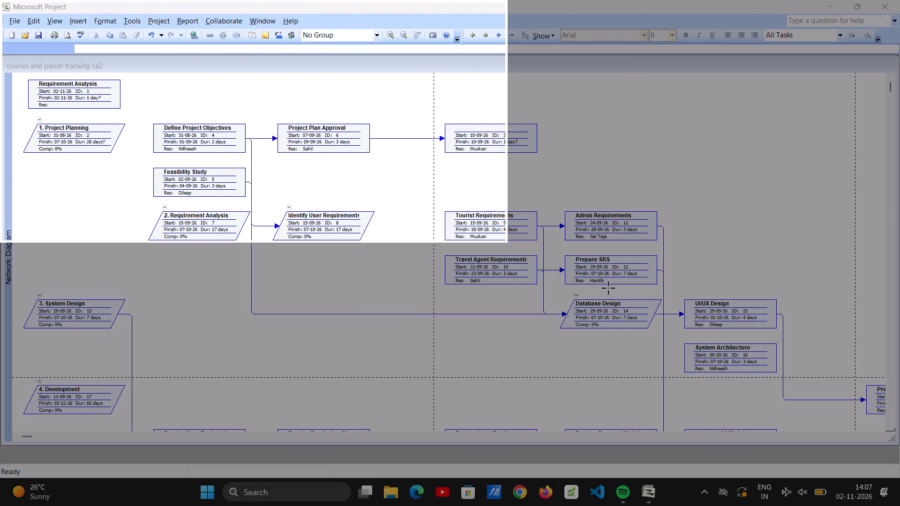
drag(608, 288, 899, 478)
scroll(539, 355, left, 1)
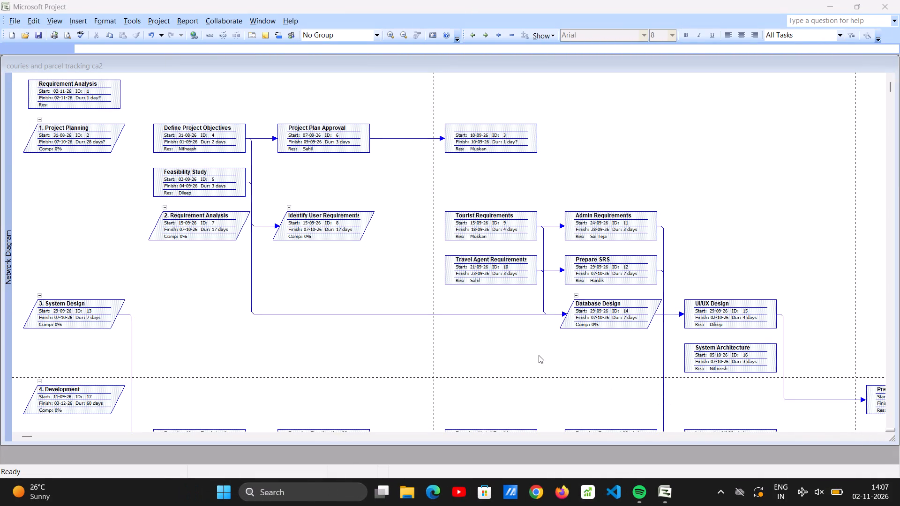
scroll(539, 355, left, 2)
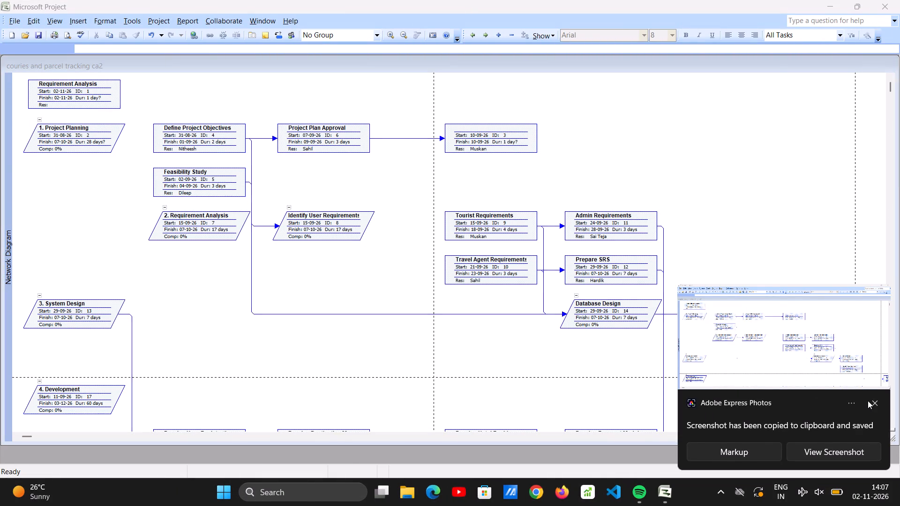
click(873, 401)
Examine the rest of the Network Diagram, including the development and testing tasks, down to an overview of all tasks.
scroll(663, 322, down, 1)
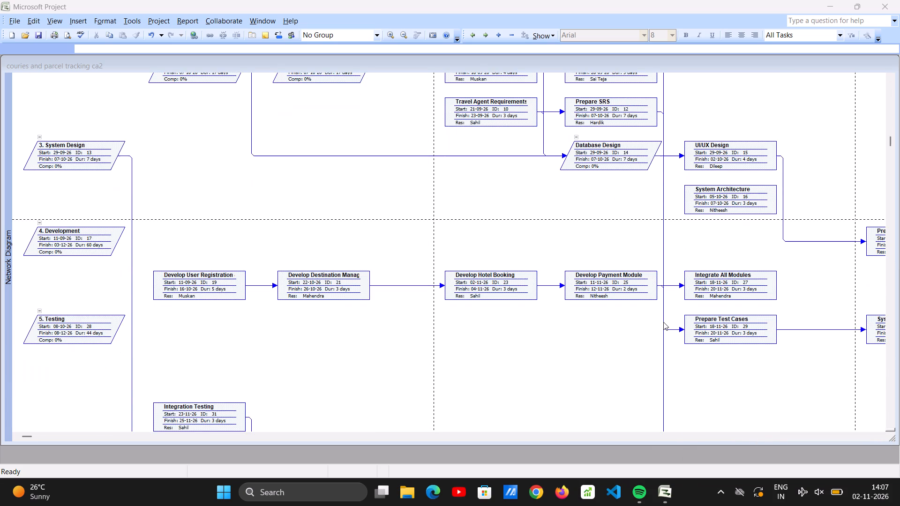
scroll(663, 322, down, 1)
scroll(663, 322, up, 6)
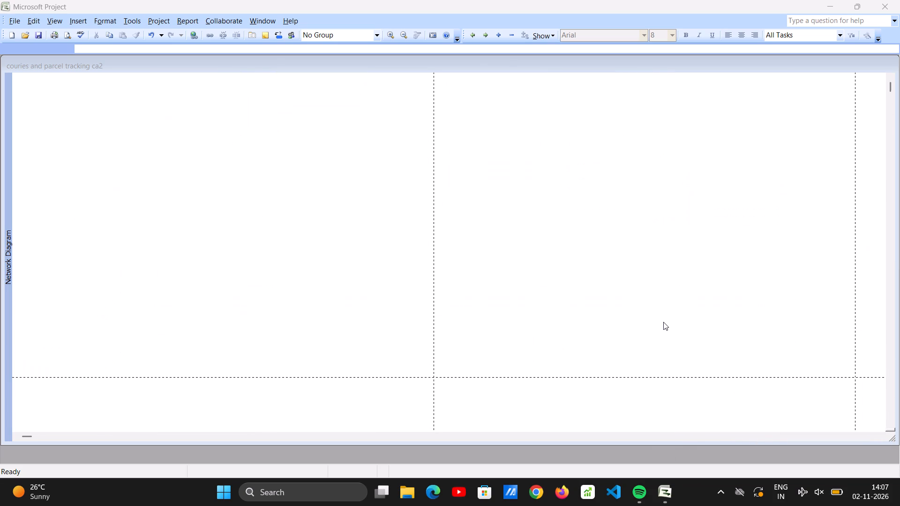
scroll(614, 171, left, 4)
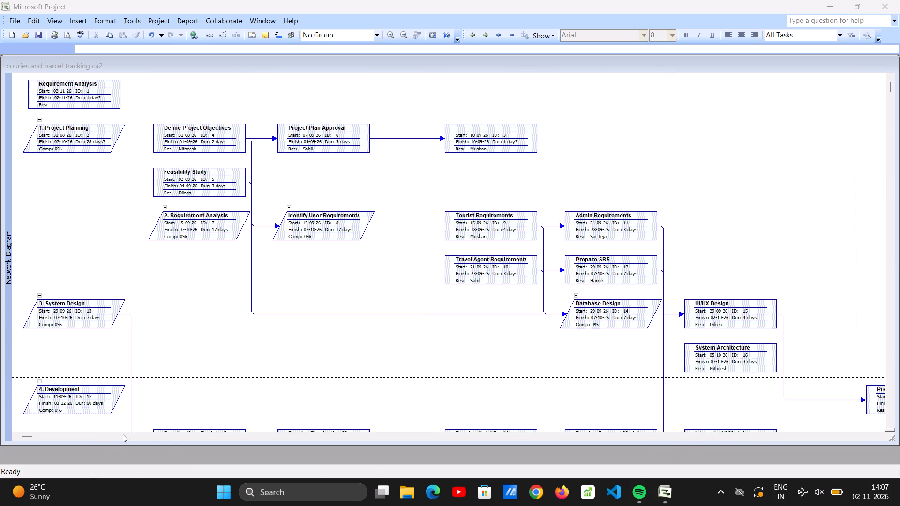
drag(168, 440, 290, 379)
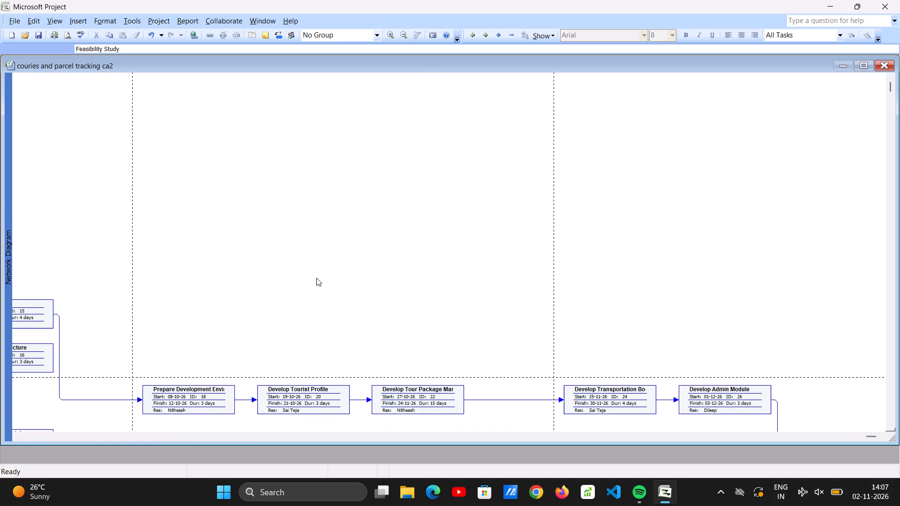
scroll(316, 278, down, 2)
scroll(316, 278, left, 2)
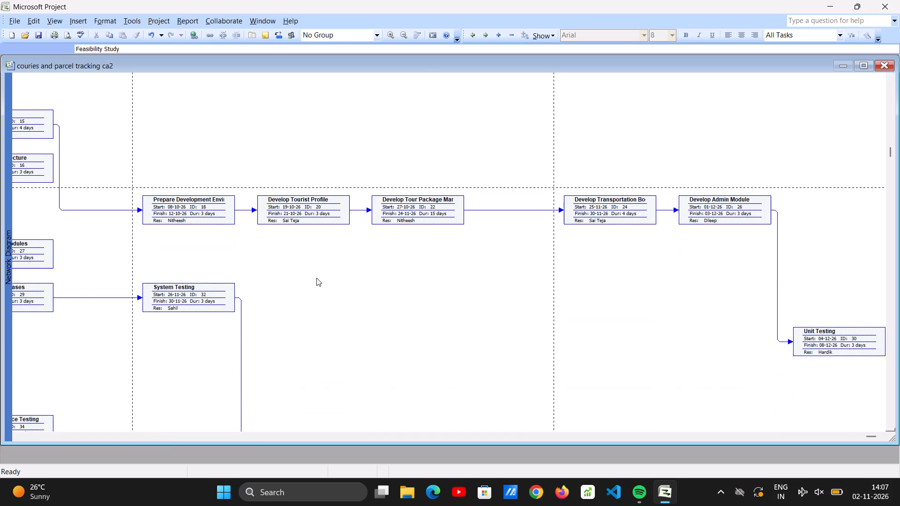
ctrl+scroll(316, 278, down, 2)
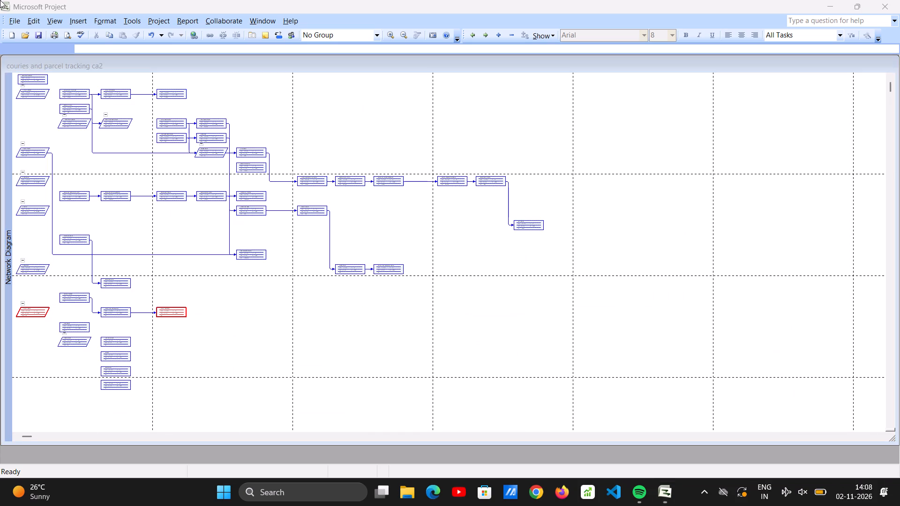
Capture a screenshot of the project window showing the overview of the whole Network Diagram, and dismiss the capture notification.
shift+drag(0, 0, 808, 424)
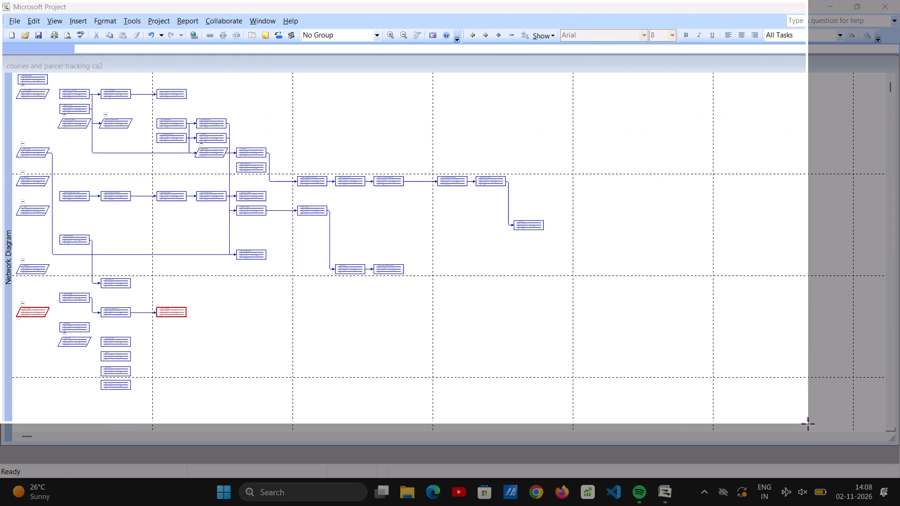
shift+drag(808, 424, 899, 475)
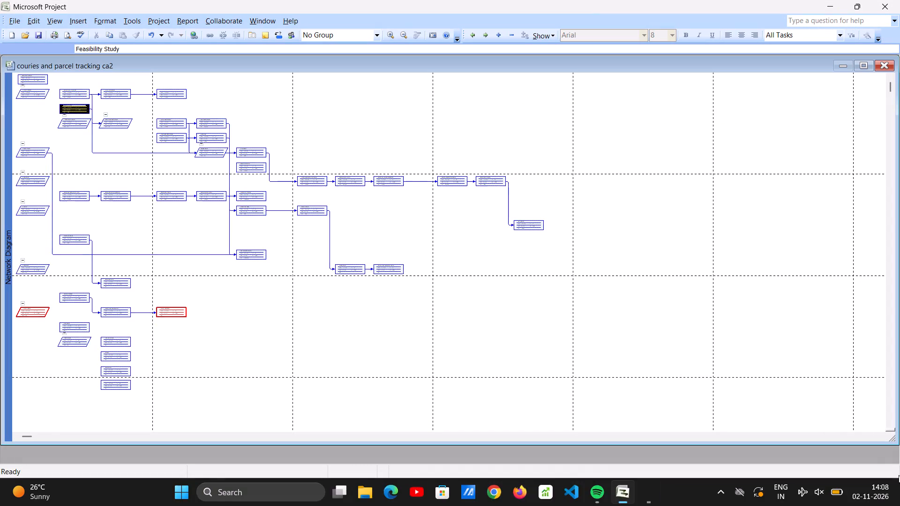
shift+scroll(157, 165, right, 1)
ctrl+shift+scroll(157, 165, up, 1)
ctrl+shift+scroll(157, 165, right, 1)
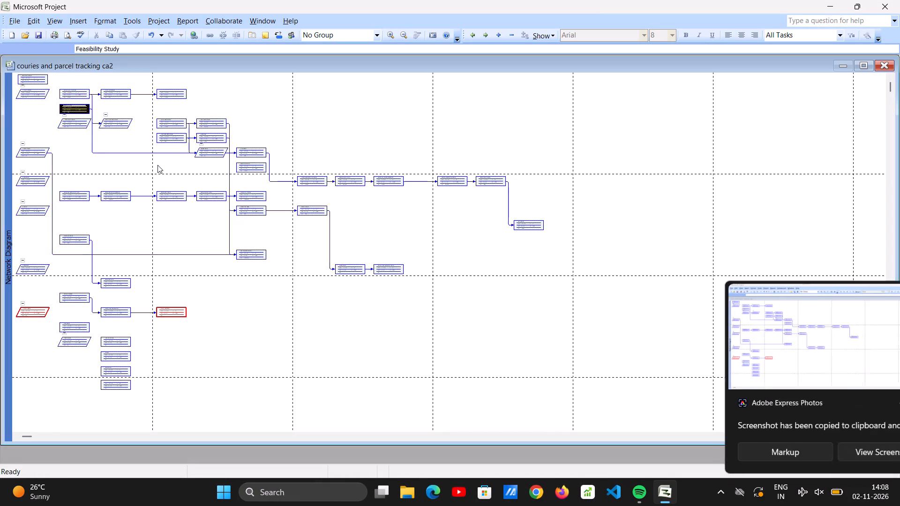
ctrl+shift+scroll(157, 165, up, 2)
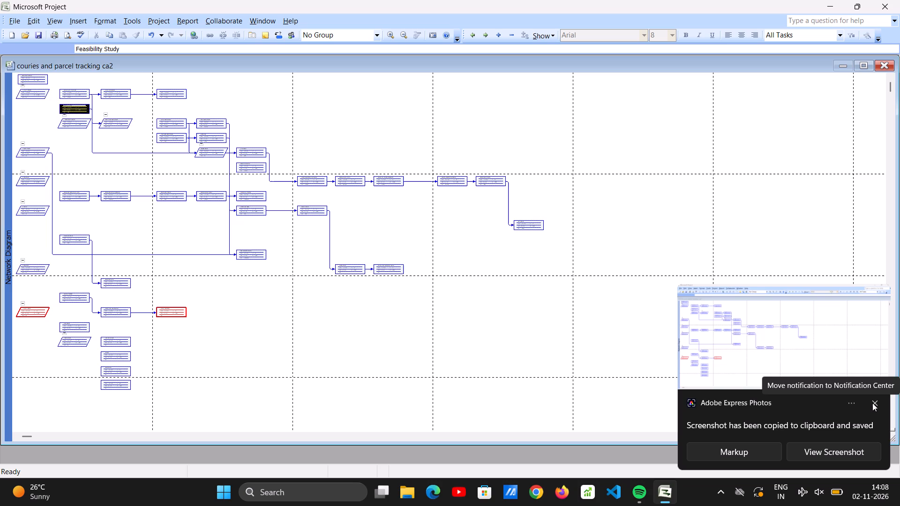
shift+click(872, 403)
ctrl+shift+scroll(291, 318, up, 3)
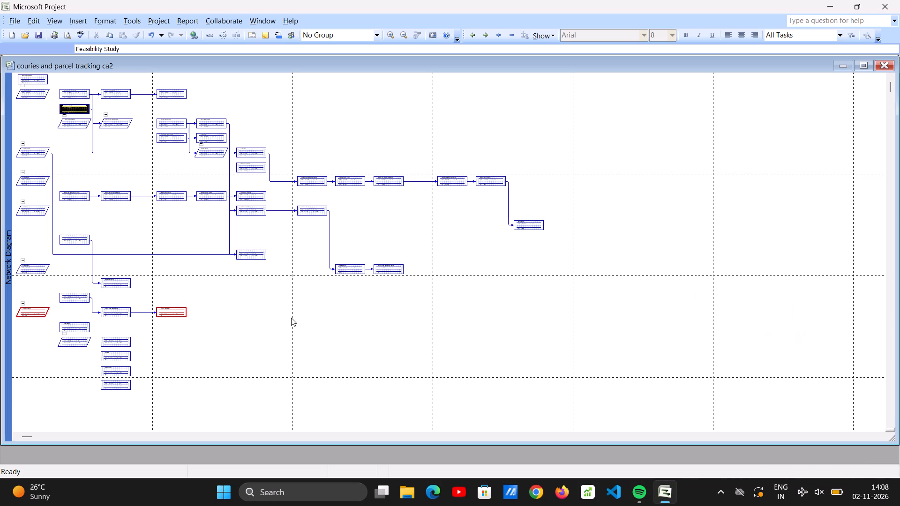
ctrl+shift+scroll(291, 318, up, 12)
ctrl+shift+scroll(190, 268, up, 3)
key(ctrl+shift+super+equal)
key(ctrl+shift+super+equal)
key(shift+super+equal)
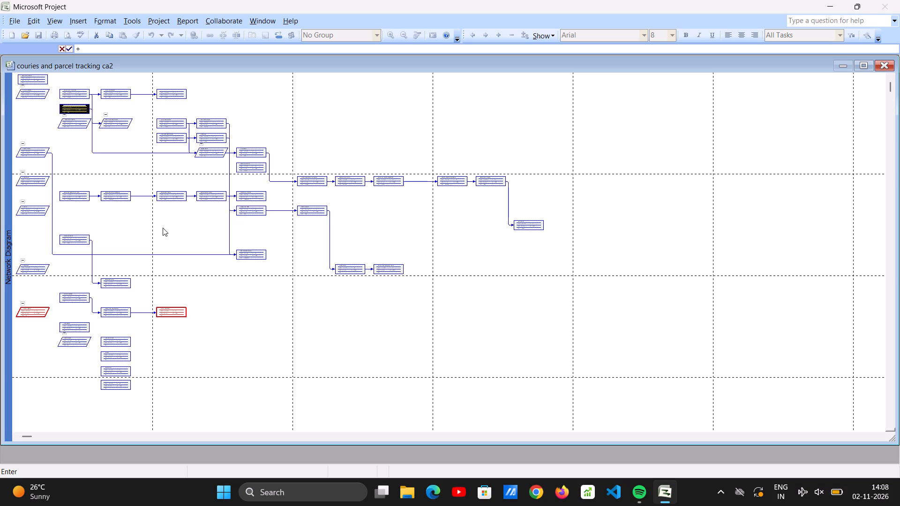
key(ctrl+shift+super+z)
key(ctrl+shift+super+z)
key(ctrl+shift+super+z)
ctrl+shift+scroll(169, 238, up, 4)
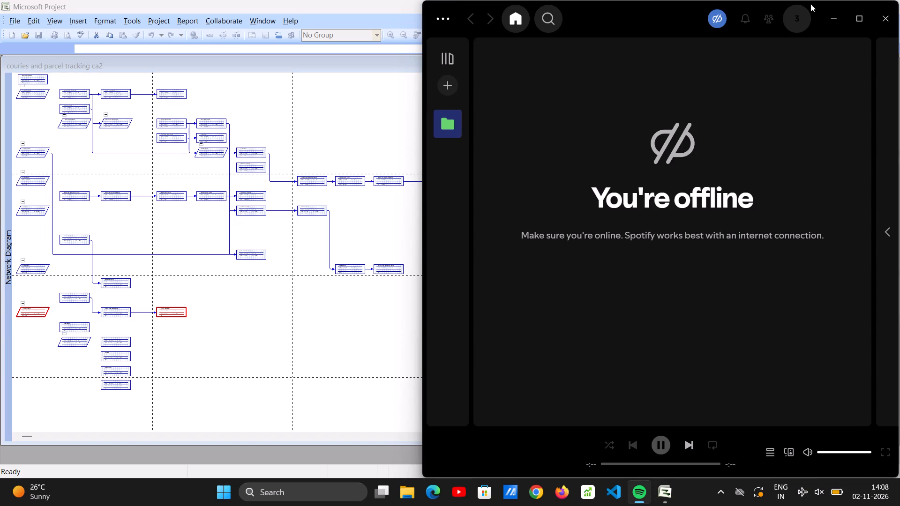
Close the Spotify window covering the project.
shift+click(881, 16)
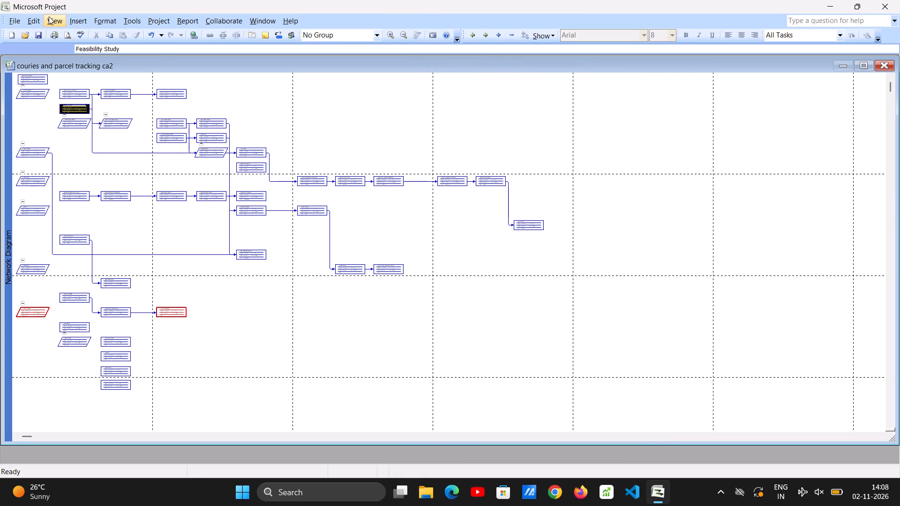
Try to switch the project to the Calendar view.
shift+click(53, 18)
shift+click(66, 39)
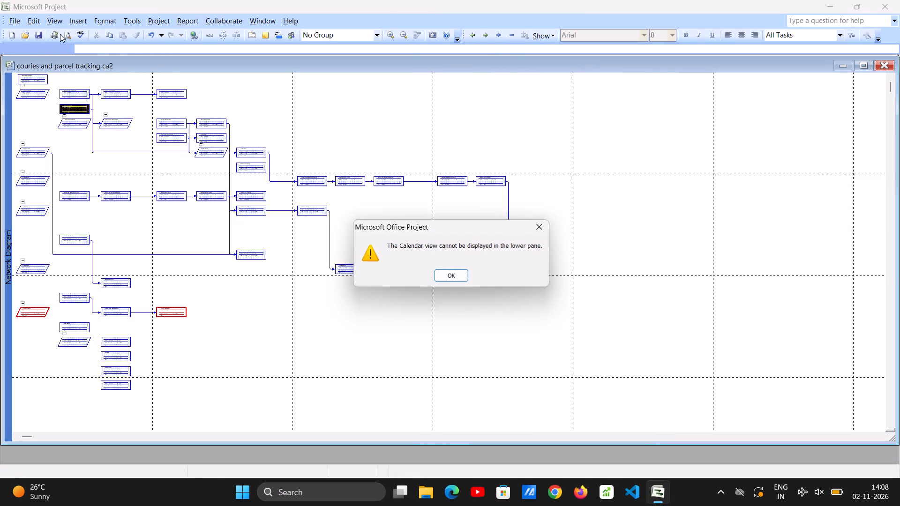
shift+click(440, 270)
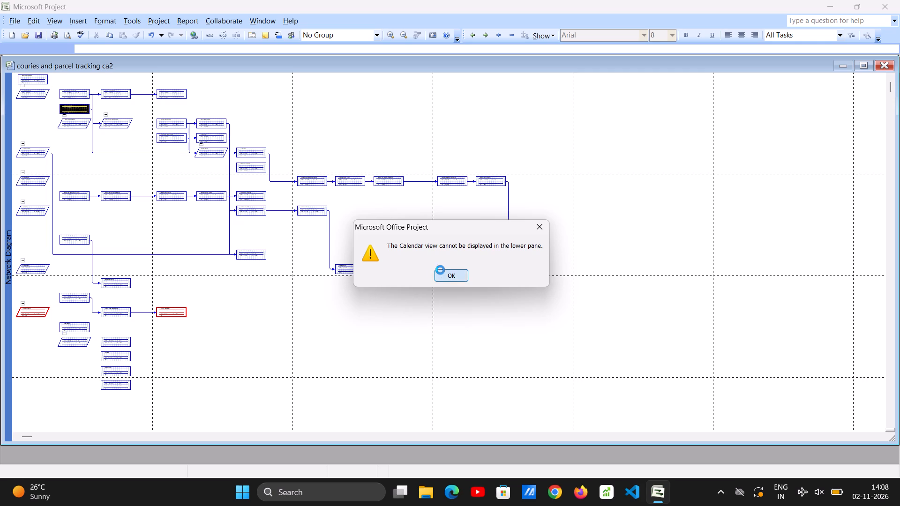
Switch the project window from the Network Diagram to the Gantt Chart and look through its task list.
shift+click(56, 16)
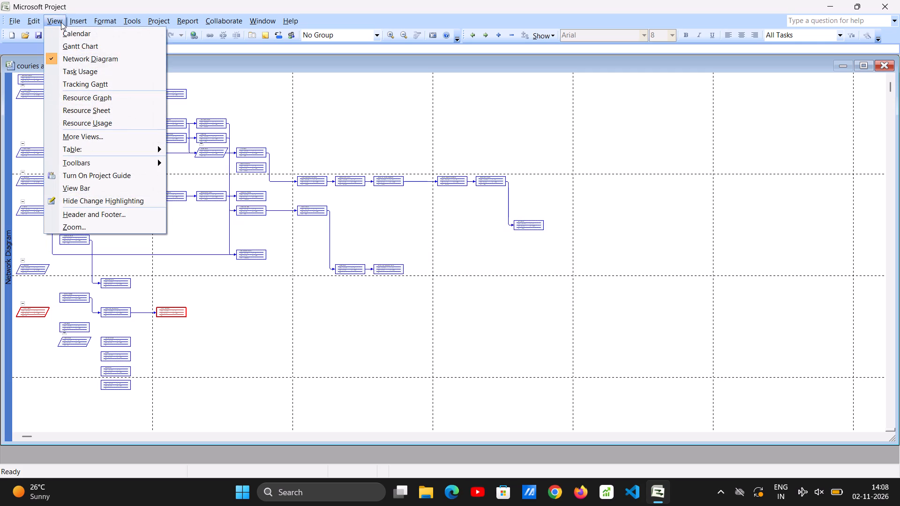
shift+click(75, 44)
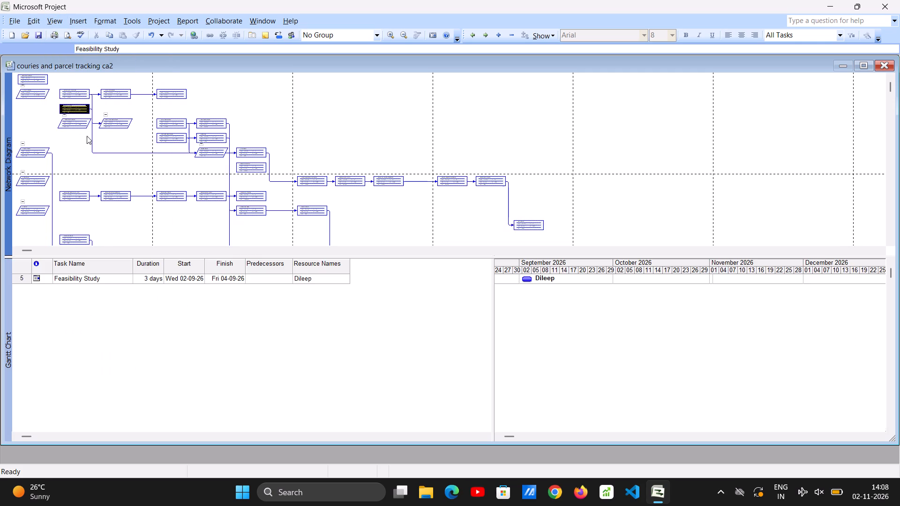
shift+click(58, 21)
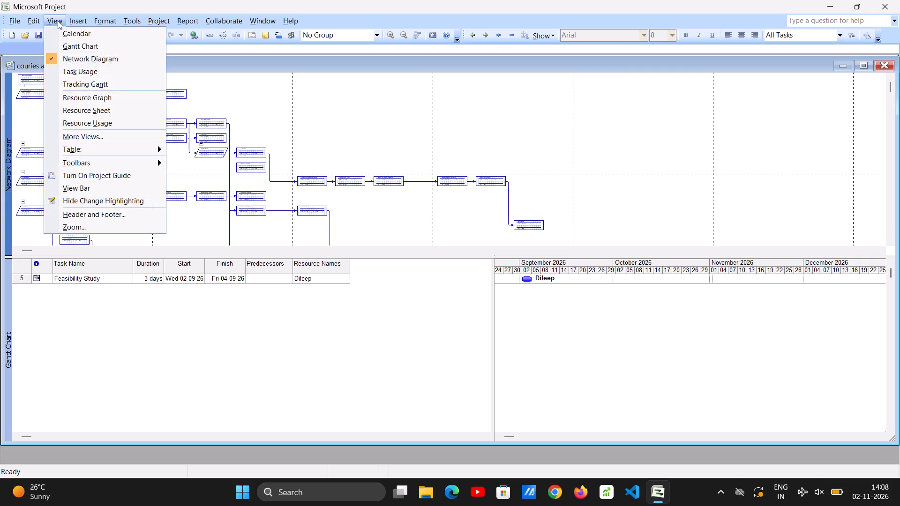
shift+click(79, 47)
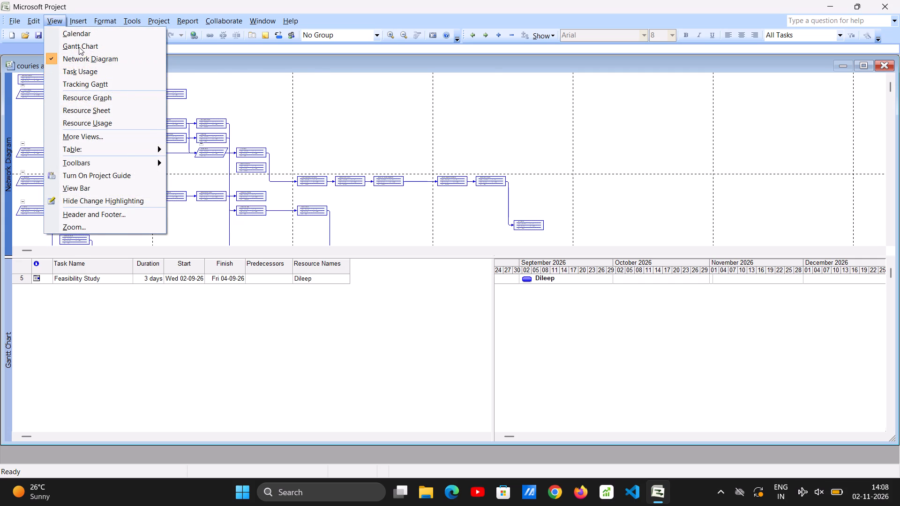
shift+scroll(137, 163, up, 4)
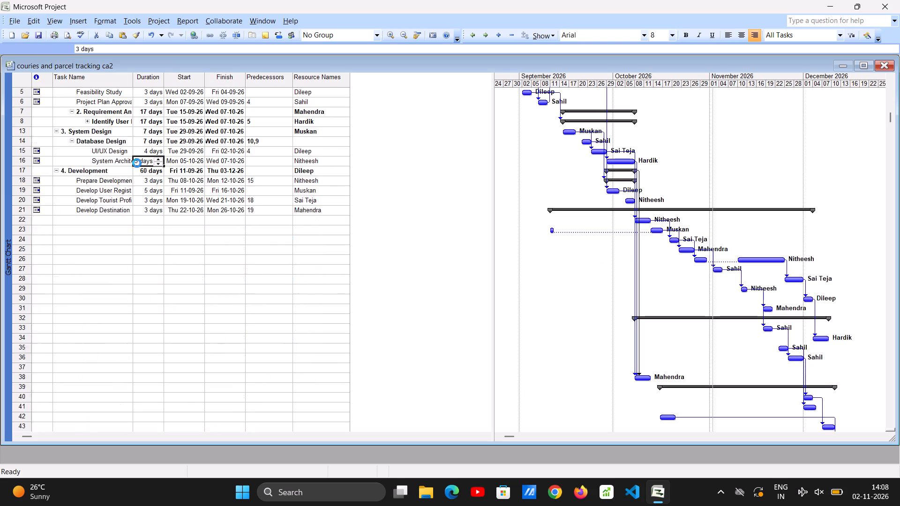
shift+scroll(137, 163, up, 4)
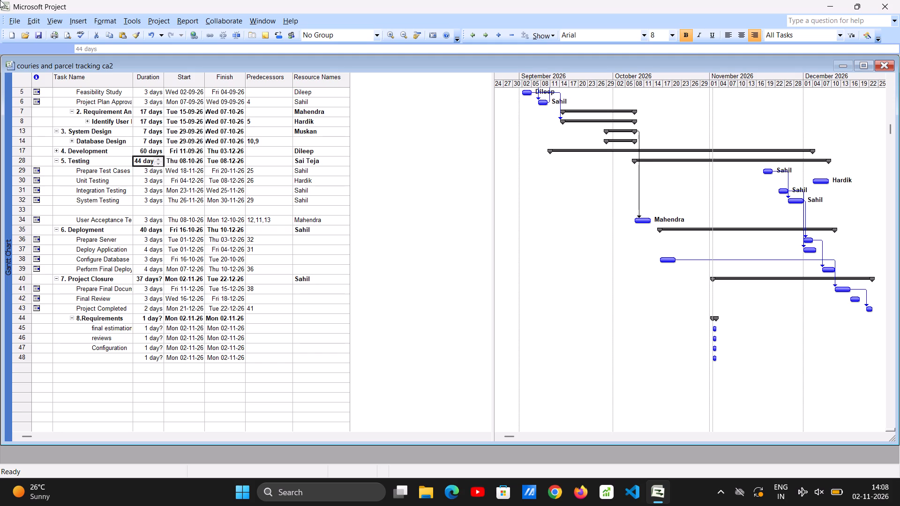
Open Save As for the project and place the file name "couries and parcel tracking ca2" in editing.
shift+click(11, 19)
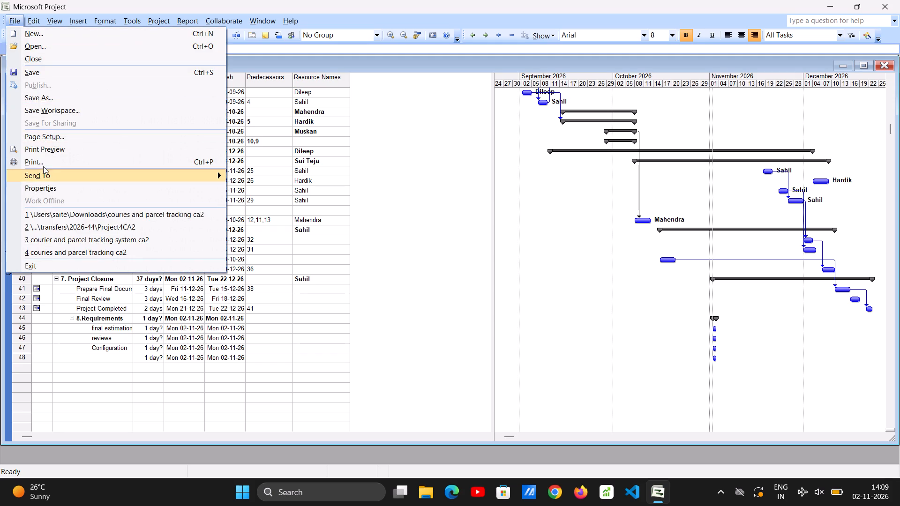
shift+click(38, 95)
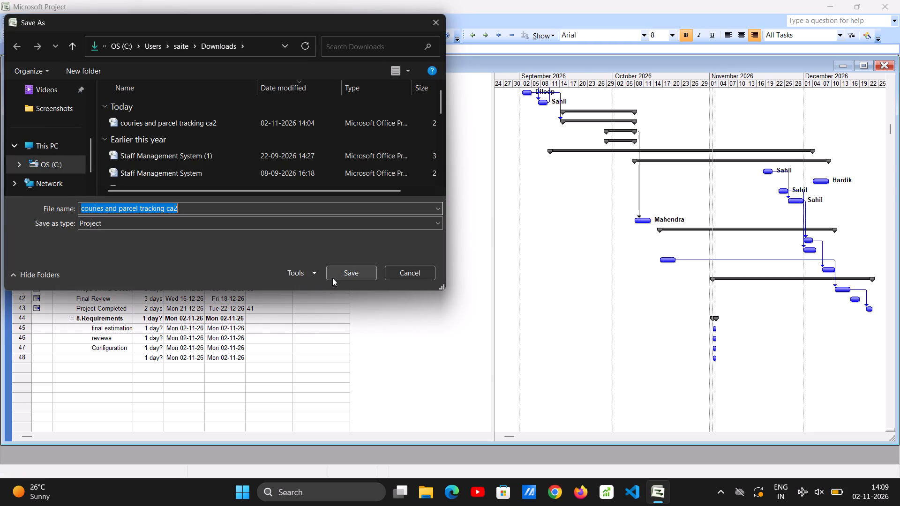
key(shift+super+space)
shift+click(221, 213)
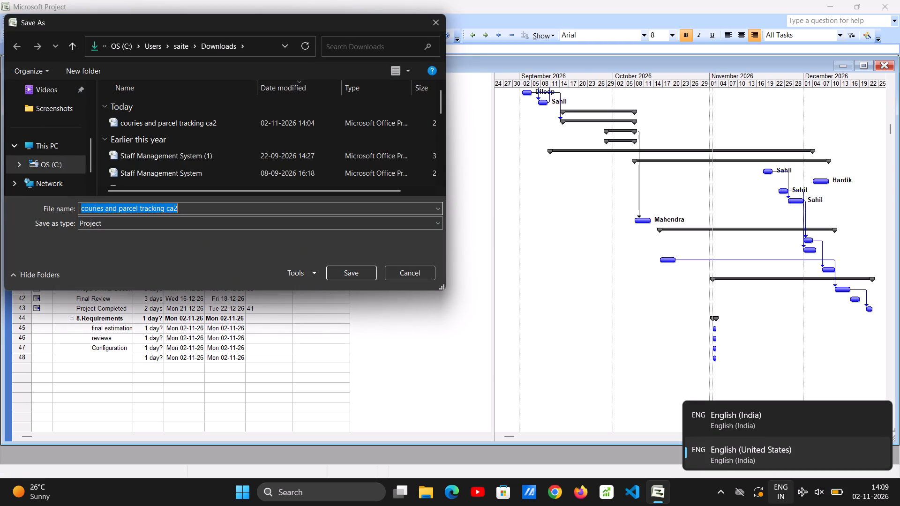
shift+click(194, 209)
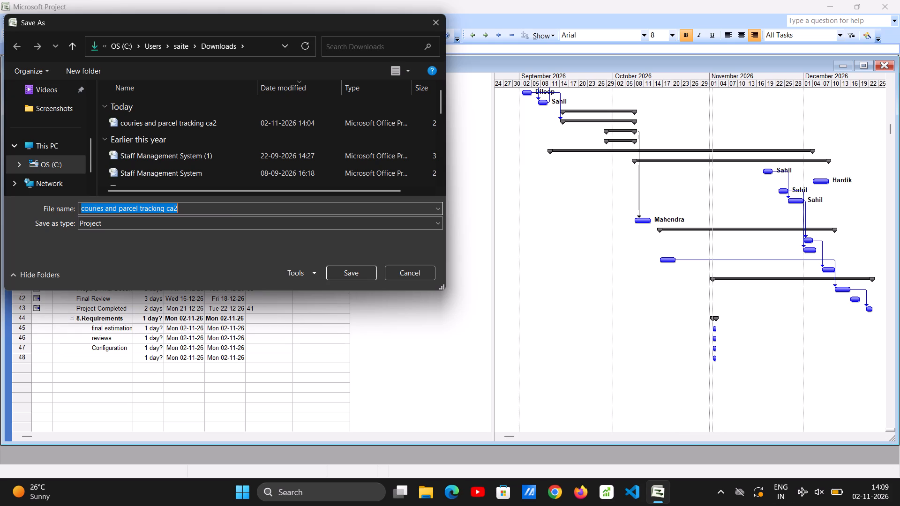
shift+click(175, 207)
shift+click(162, 209)
shift+click(80, 207)
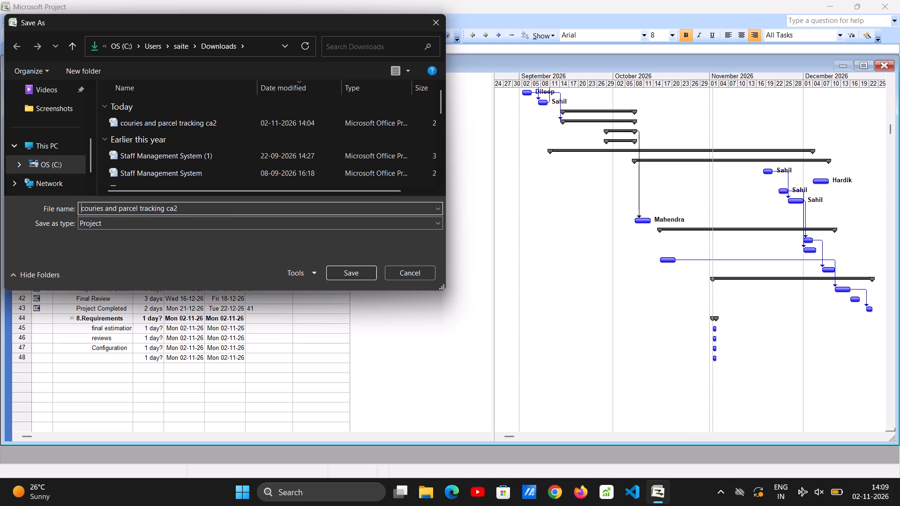
shift+click(199, 207)
key(shift+super+space)
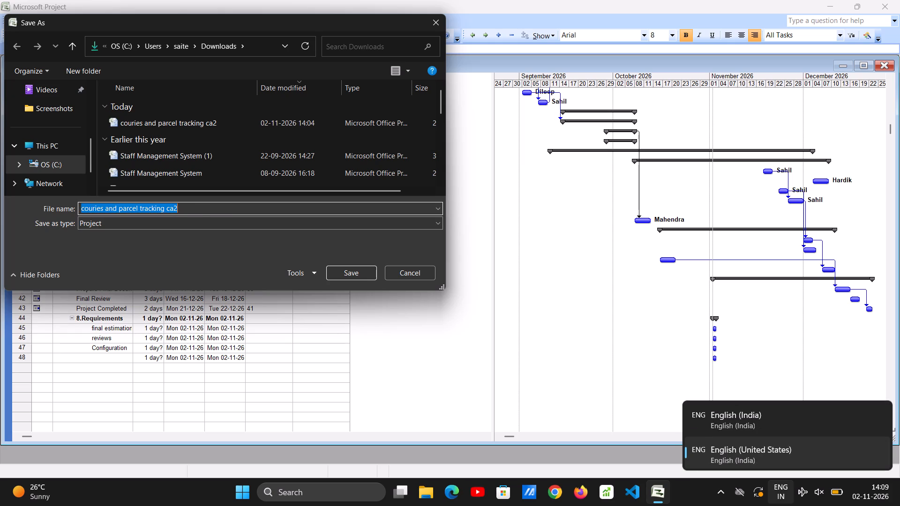
shift+click(218, 206)
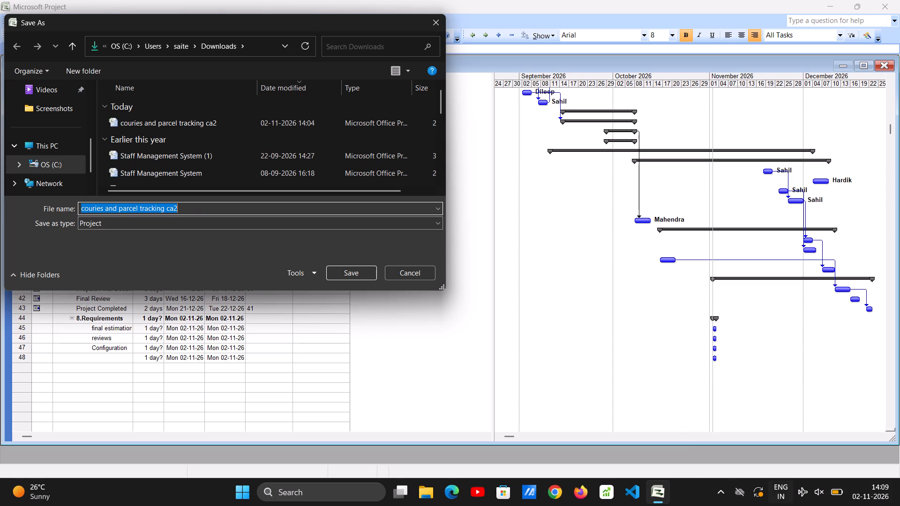
shift+click(218, 206)
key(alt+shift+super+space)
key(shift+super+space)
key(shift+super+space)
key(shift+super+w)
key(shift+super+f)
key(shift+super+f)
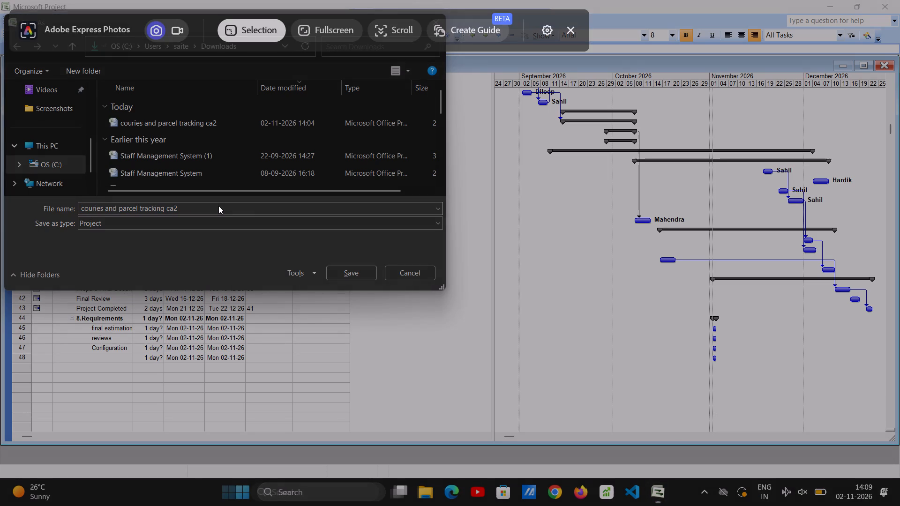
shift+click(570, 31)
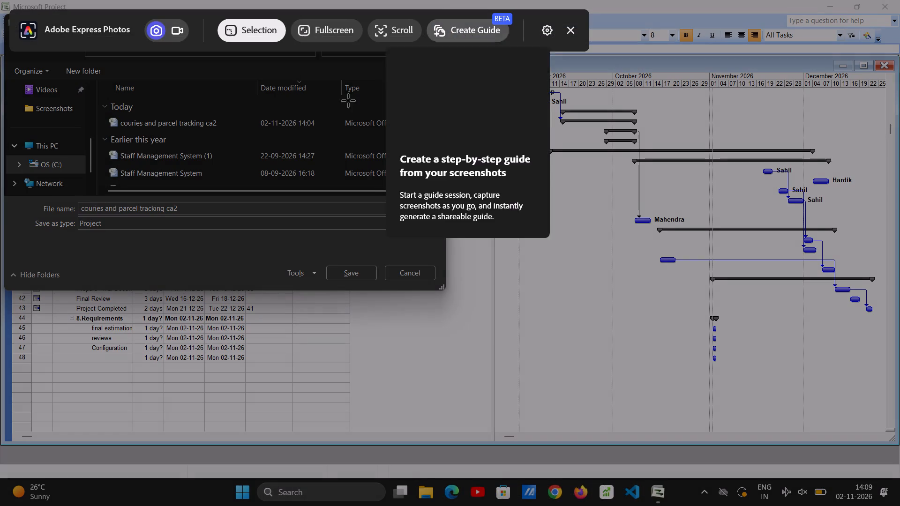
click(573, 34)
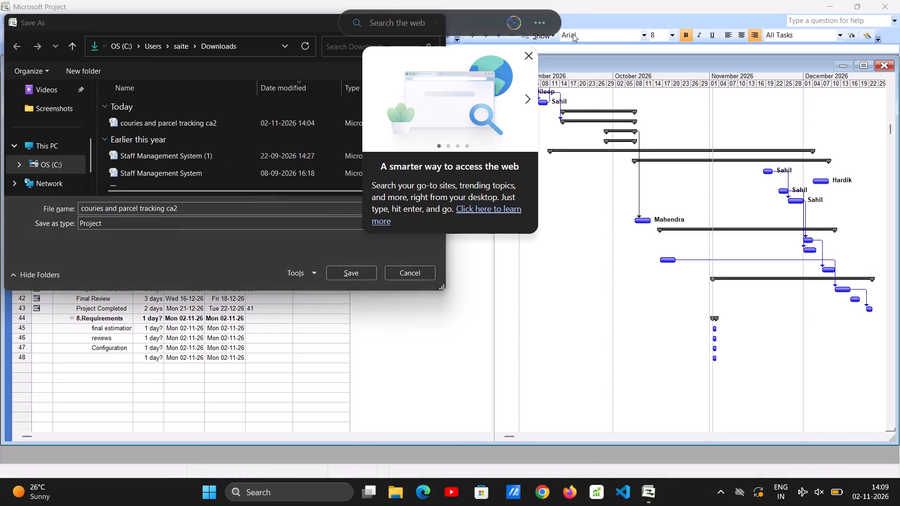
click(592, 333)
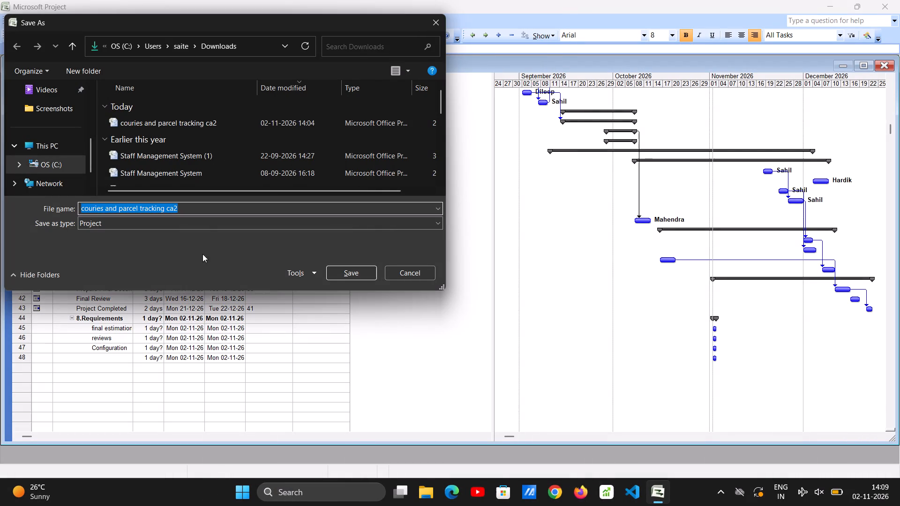
Append the ID number to the file name "couries and parcel tracking ca2" and save the project in Downloads.
click(191, 209)
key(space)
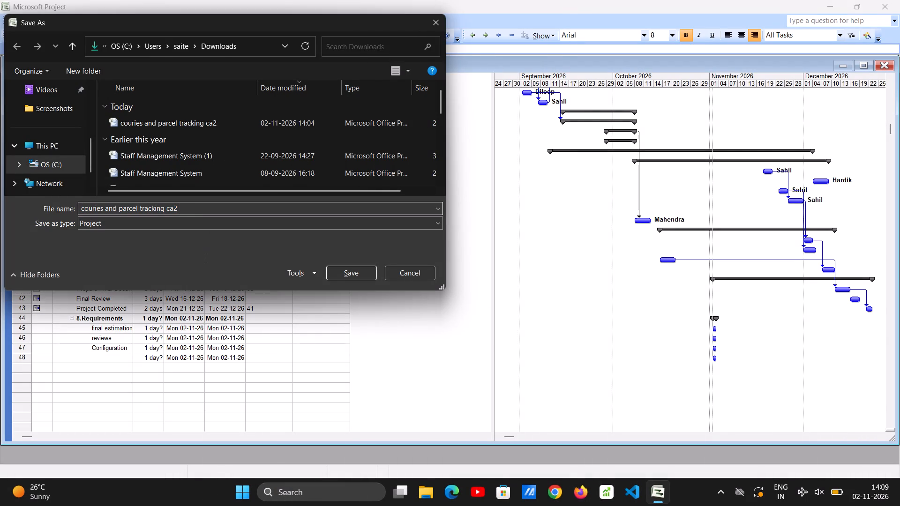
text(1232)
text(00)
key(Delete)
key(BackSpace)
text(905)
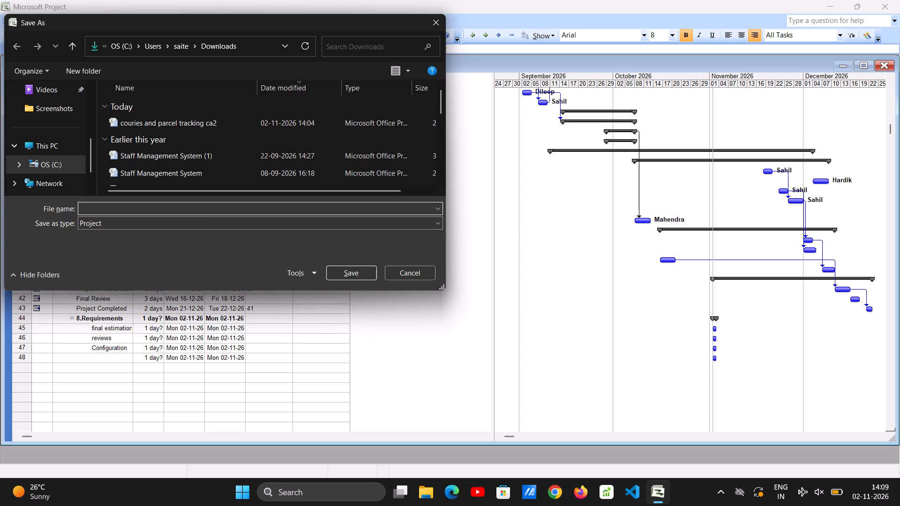
click(335, 268)
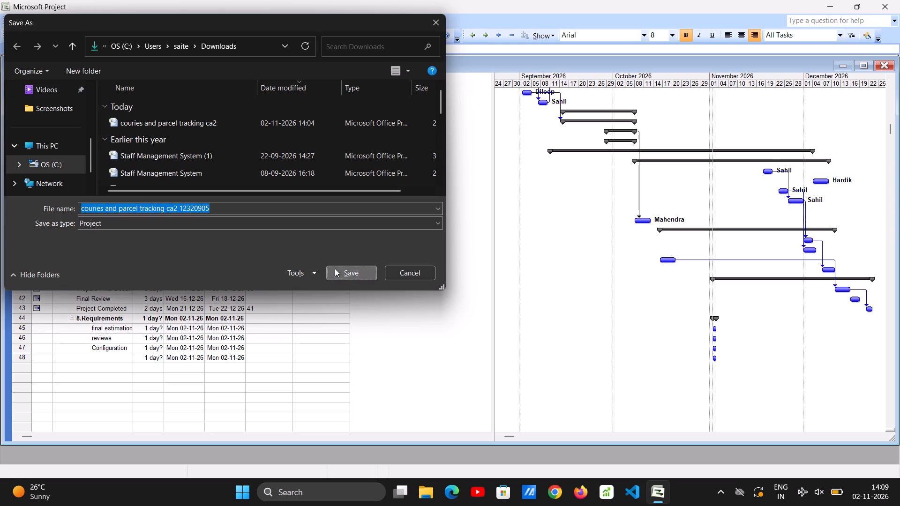
Collapse the Project Planning, System Design, Testing, Deployment, Requirements and Project Closure summary tasks in the Gantt Chart.
scroll(173, 314, up, 4)
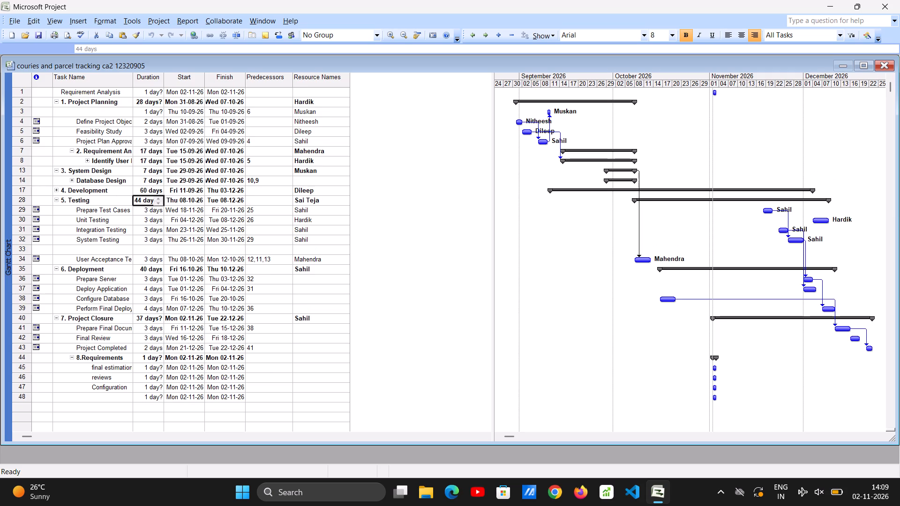
click(65, 112)
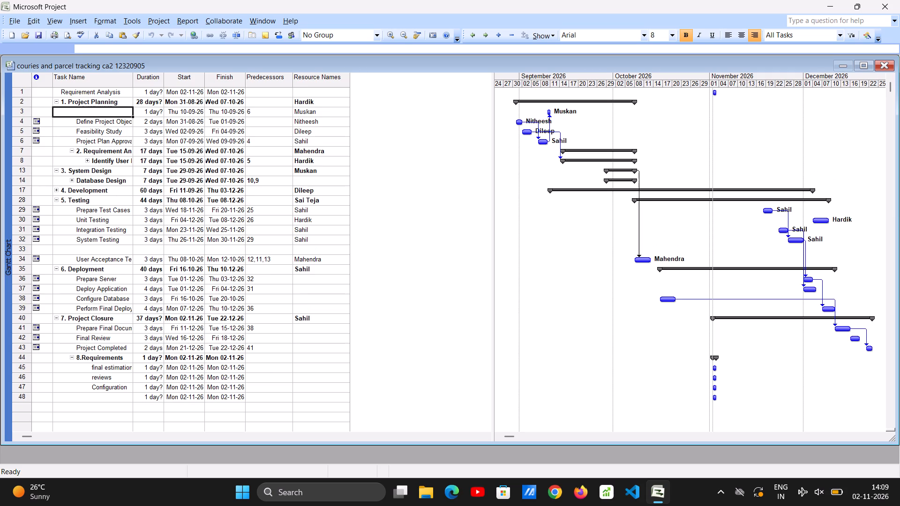
click(56, 102)
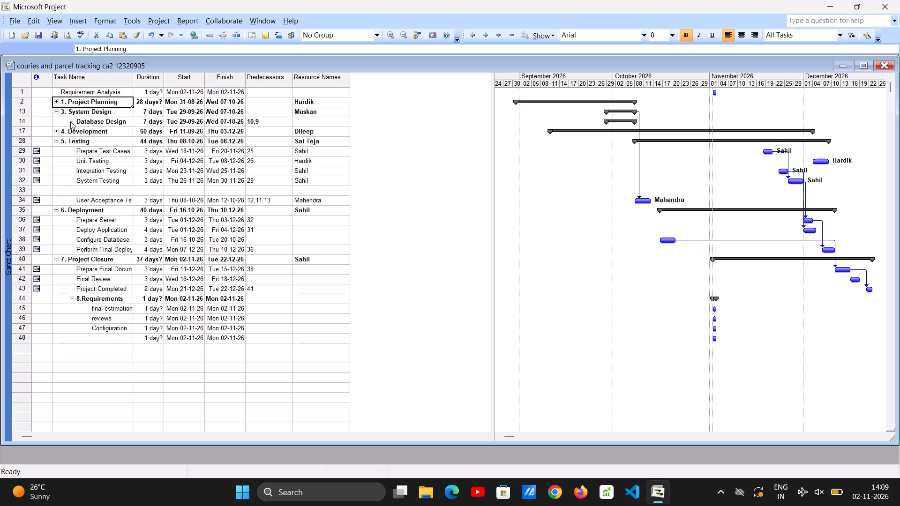
click(57, 112)
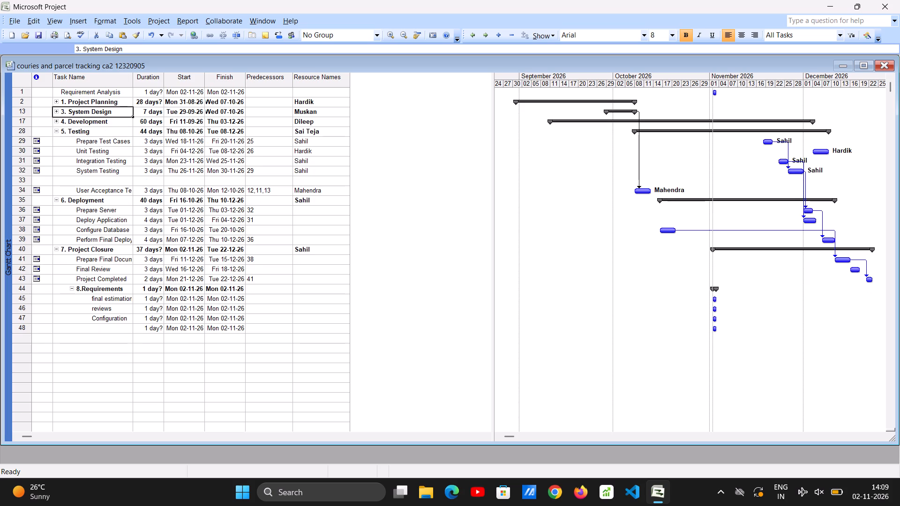
click(57, 130)
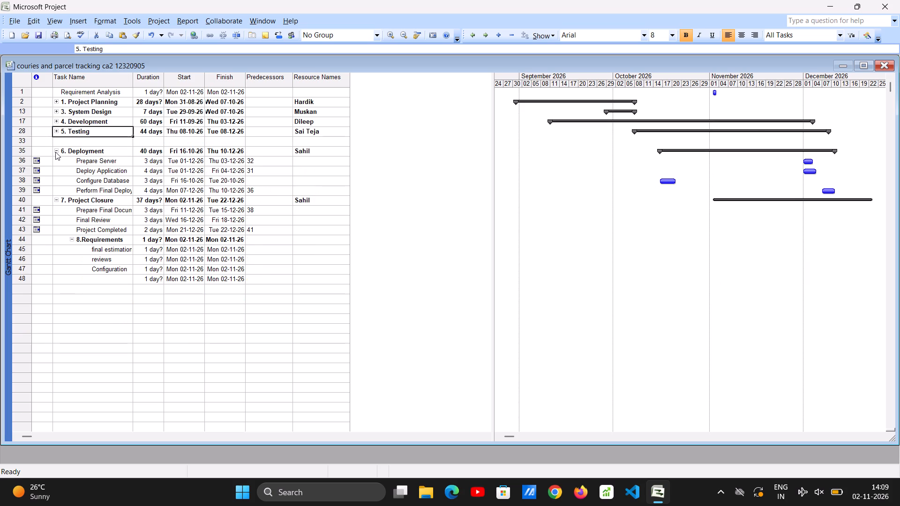
click(55, 152)
click(57, 164)
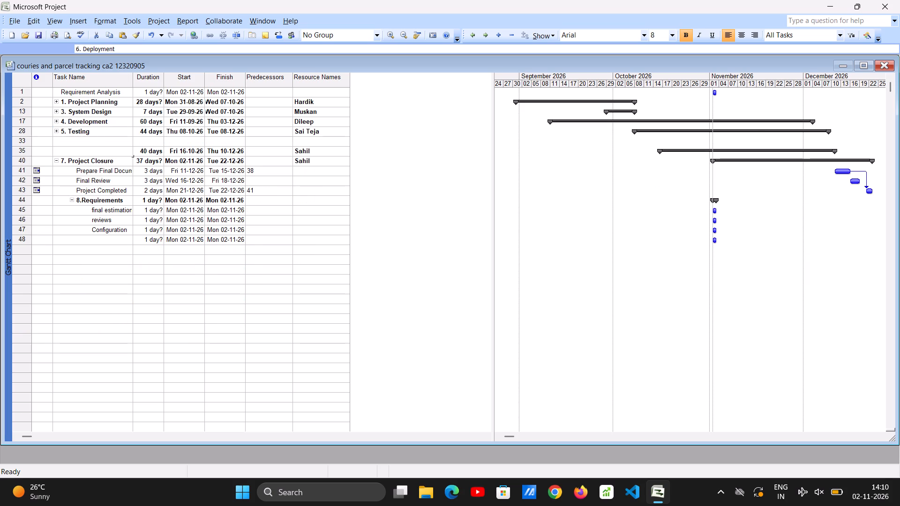
click(72, 201)
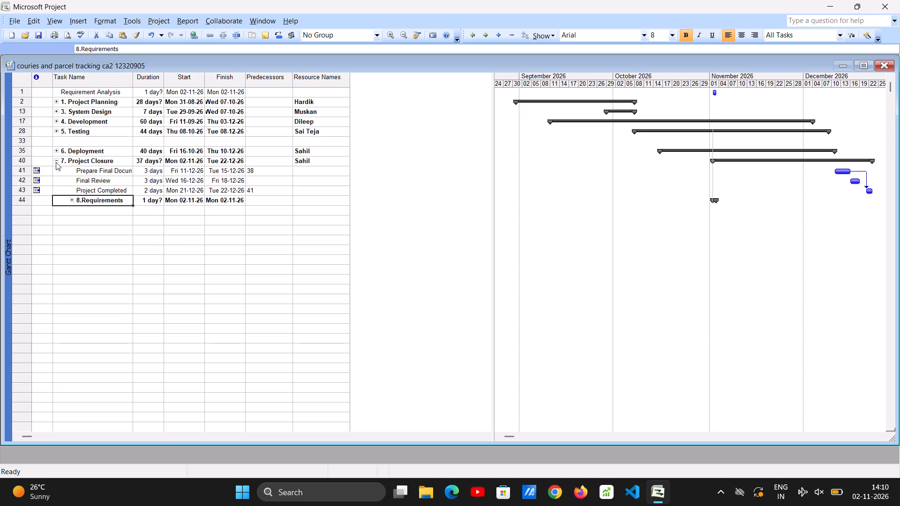
click(56, 162)
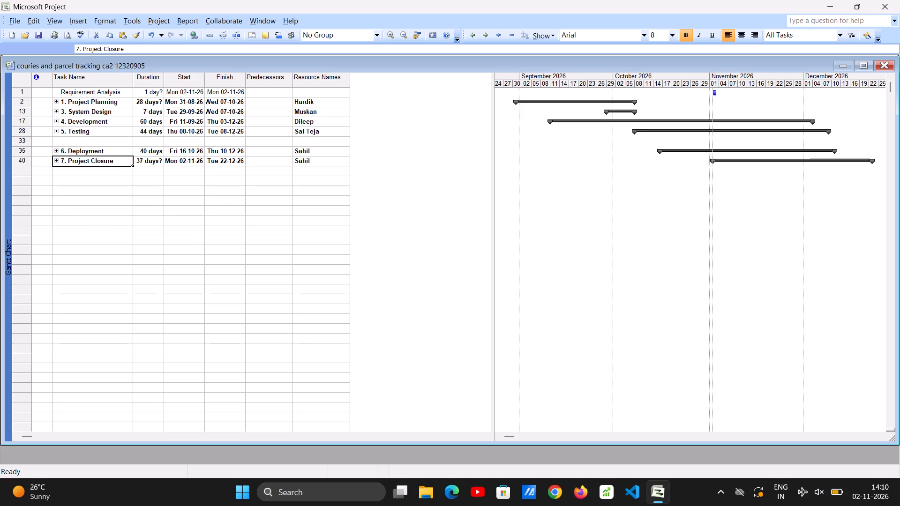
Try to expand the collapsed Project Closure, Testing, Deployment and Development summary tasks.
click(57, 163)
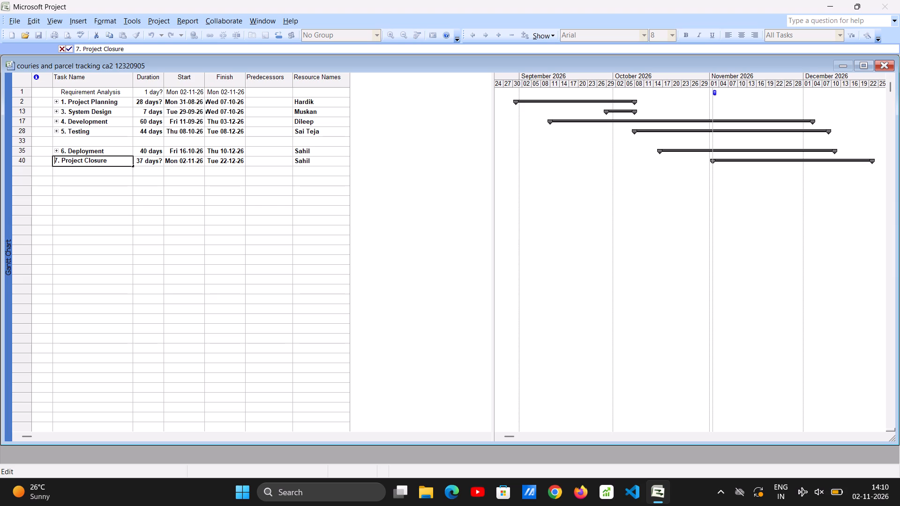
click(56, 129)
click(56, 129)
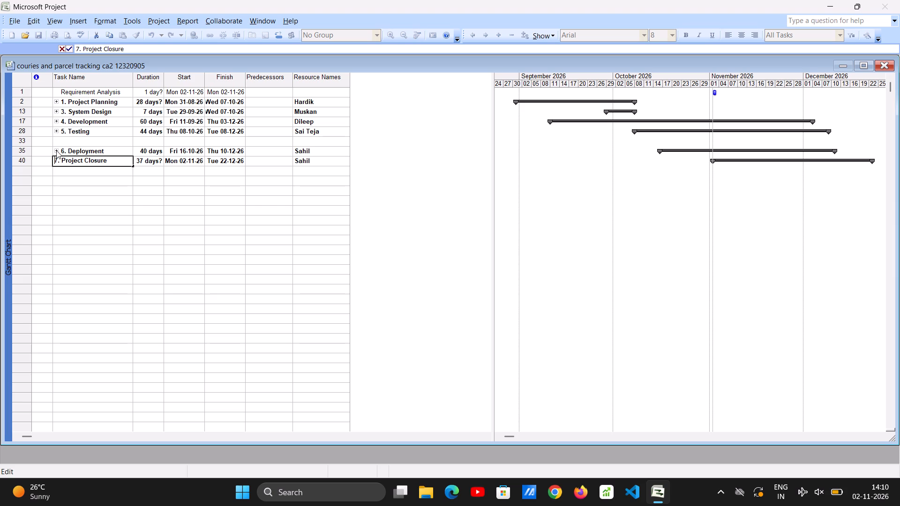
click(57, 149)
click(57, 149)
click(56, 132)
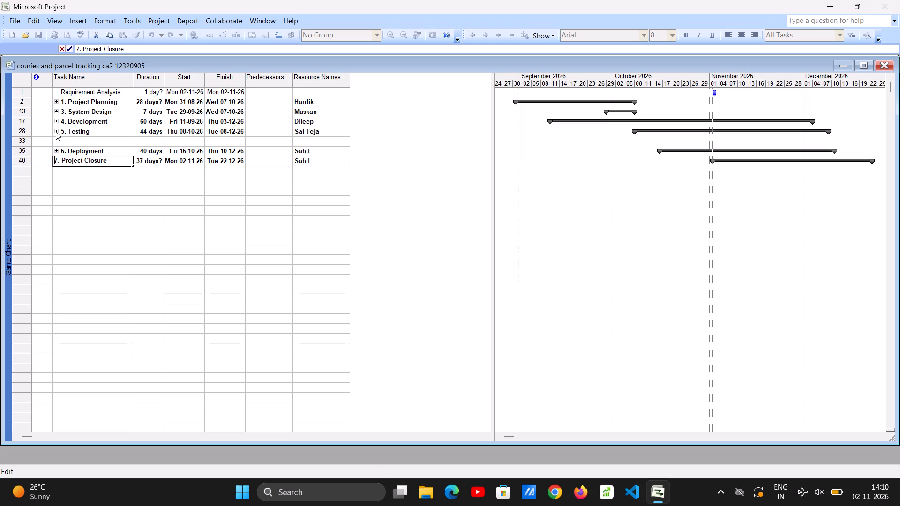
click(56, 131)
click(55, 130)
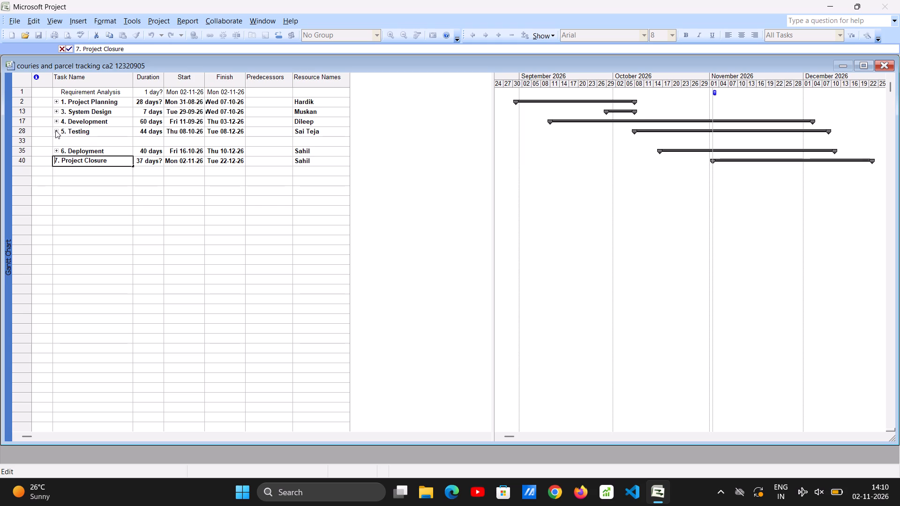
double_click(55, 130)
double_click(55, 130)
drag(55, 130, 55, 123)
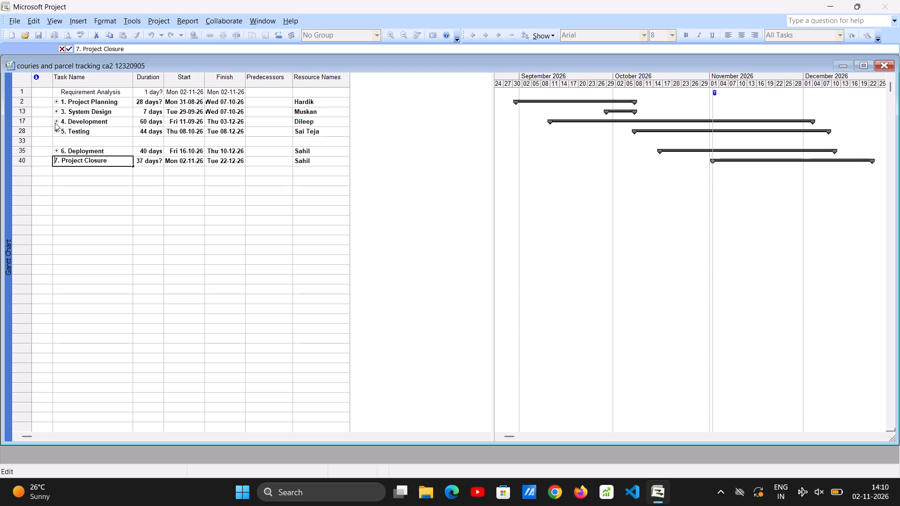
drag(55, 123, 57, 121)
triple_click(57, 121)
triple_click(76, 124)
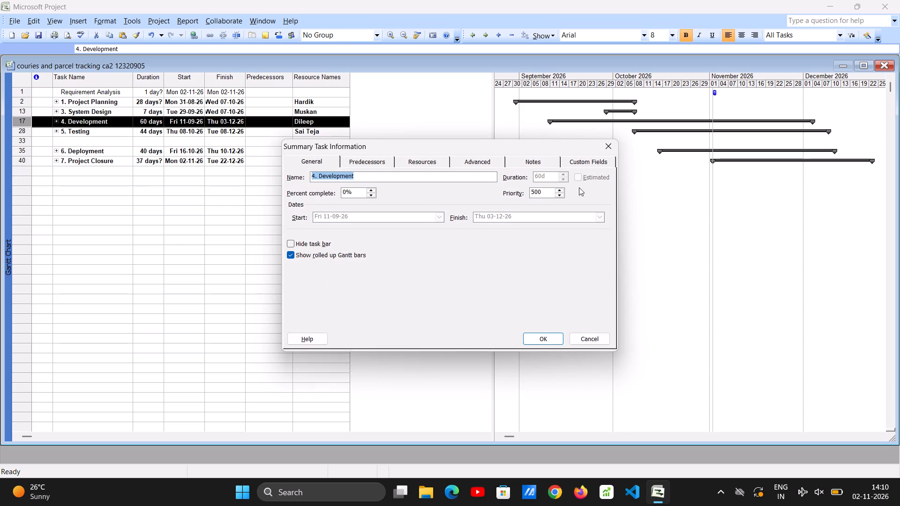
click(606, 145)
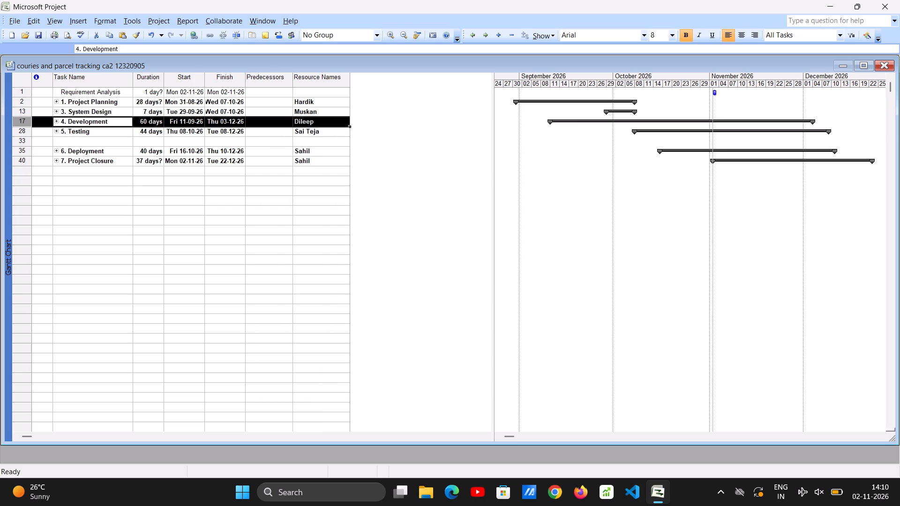
Expand the "1. Project Planning" summary task to show its subtasks.
click(55, 100)
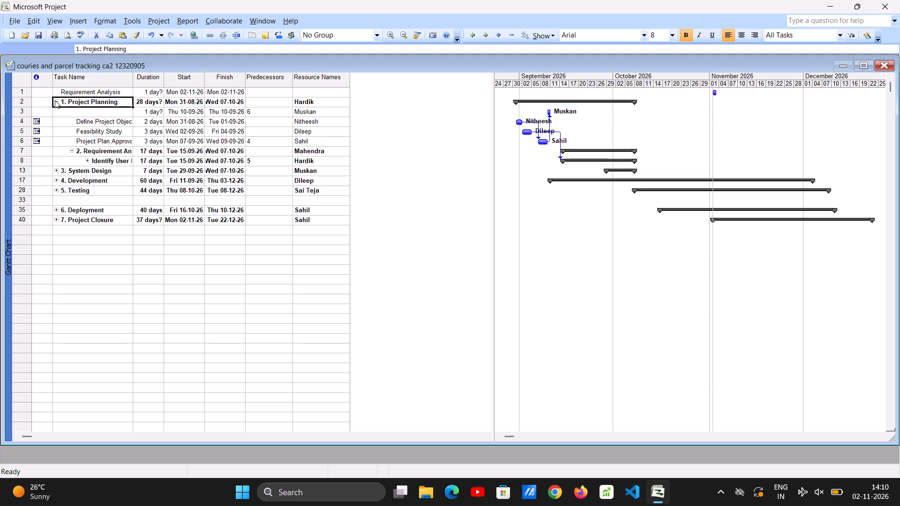
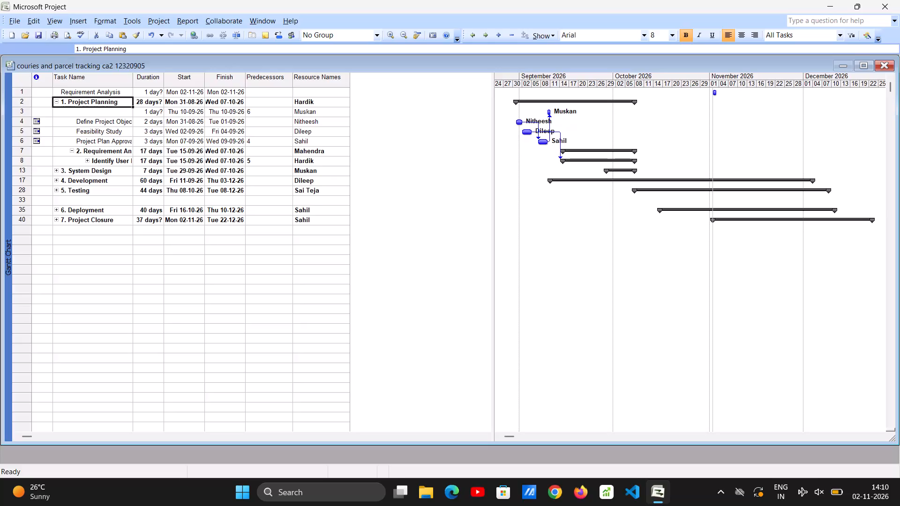
Expand the Identify User Requirements, System Design, Database Design, Development, Testing, Deployment, Project Closure and Requirements summary tasks in the Gantt Chart.
click(86, 159)
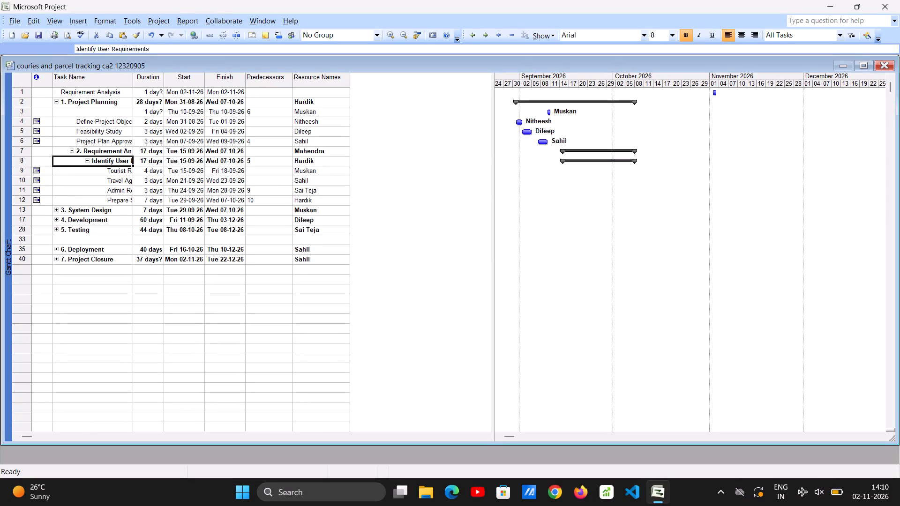
click(57, 210)
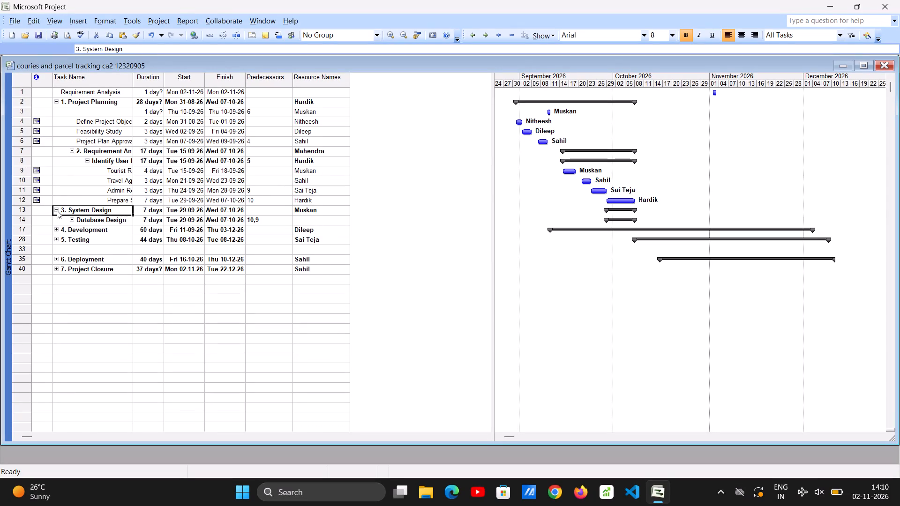
click(72, 219)
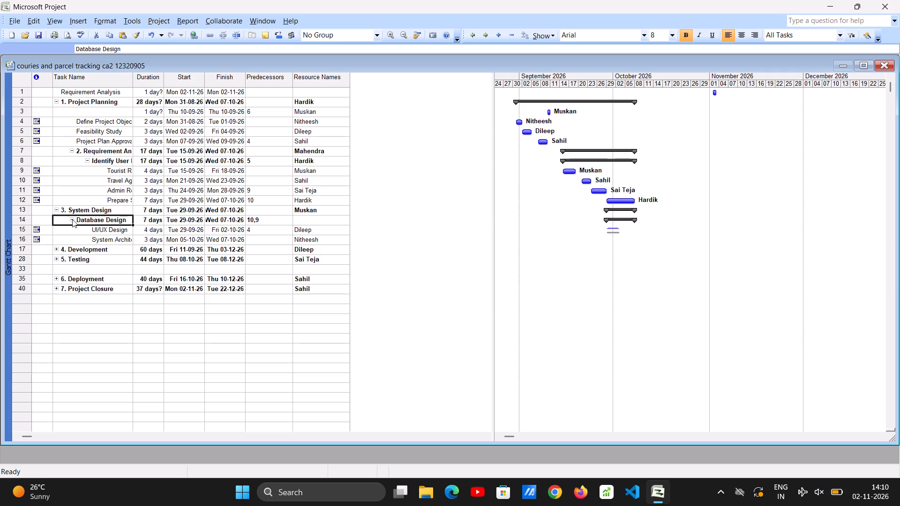
click(56, 249)
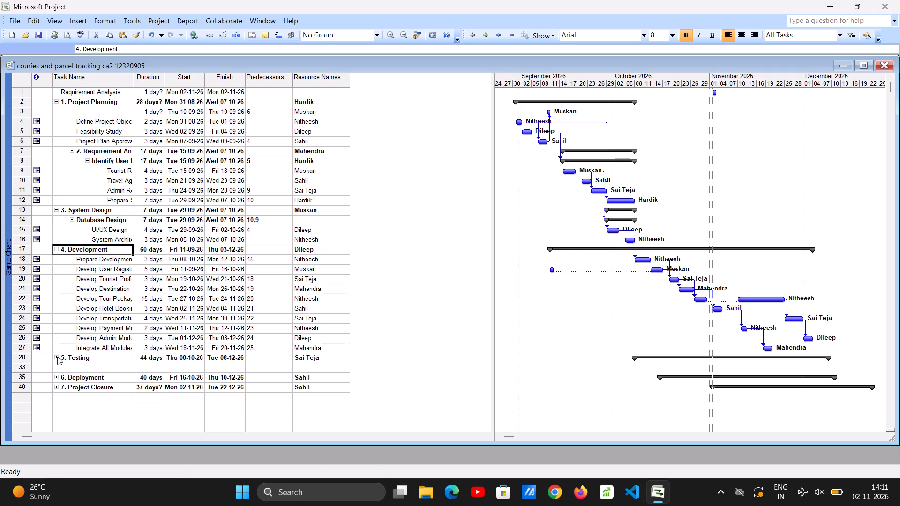
click(57, 357)
scroll(76, 370, down, 1)
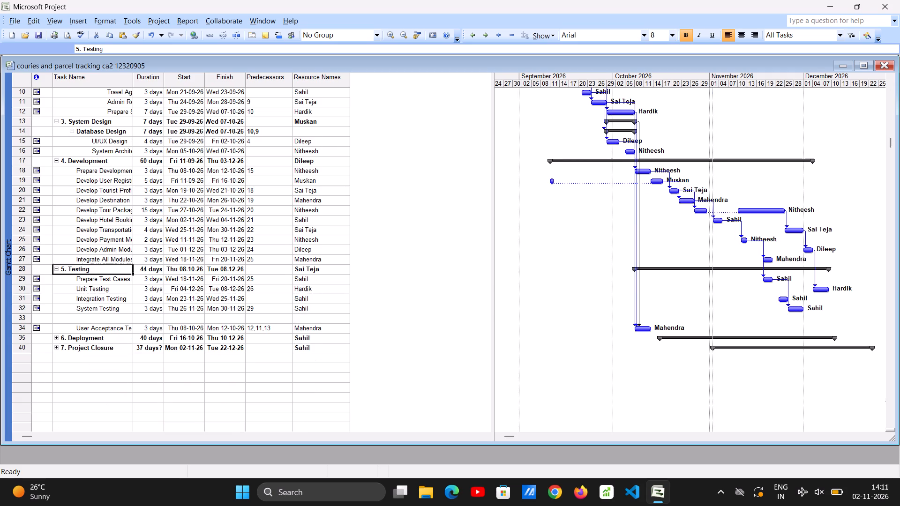
click(57, 337)
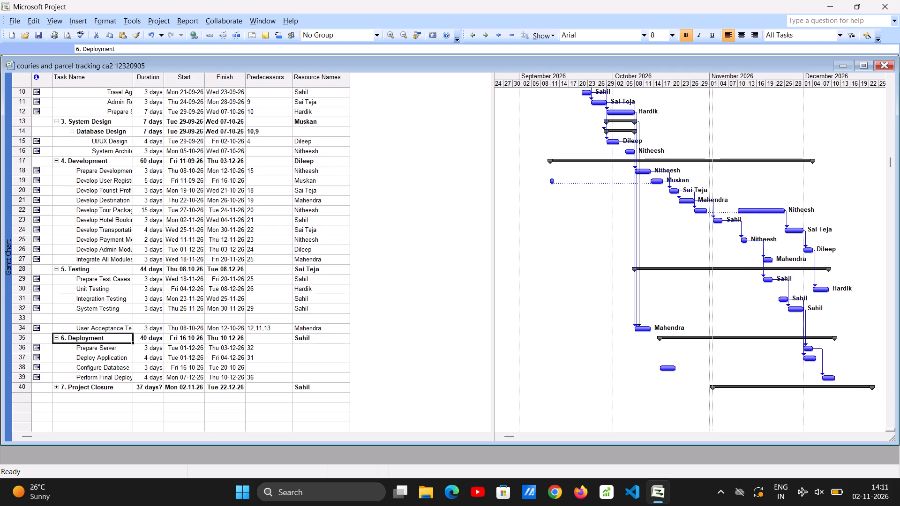
click(57, 386)
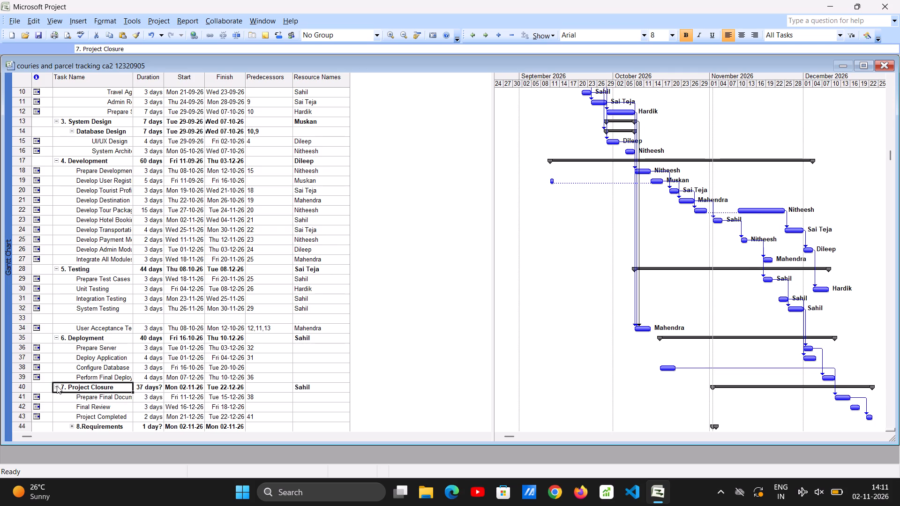
scroll(72, 396, down, 1)
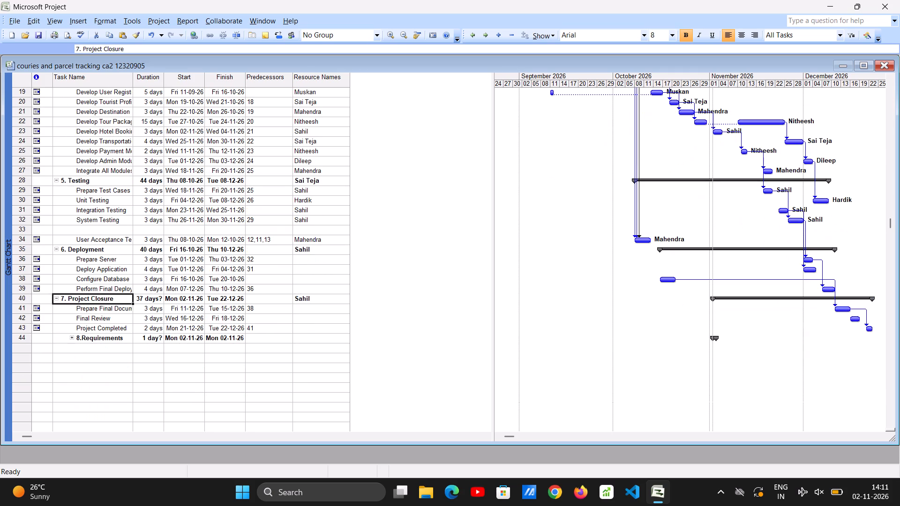
click(74, 338)
click(71, 341)
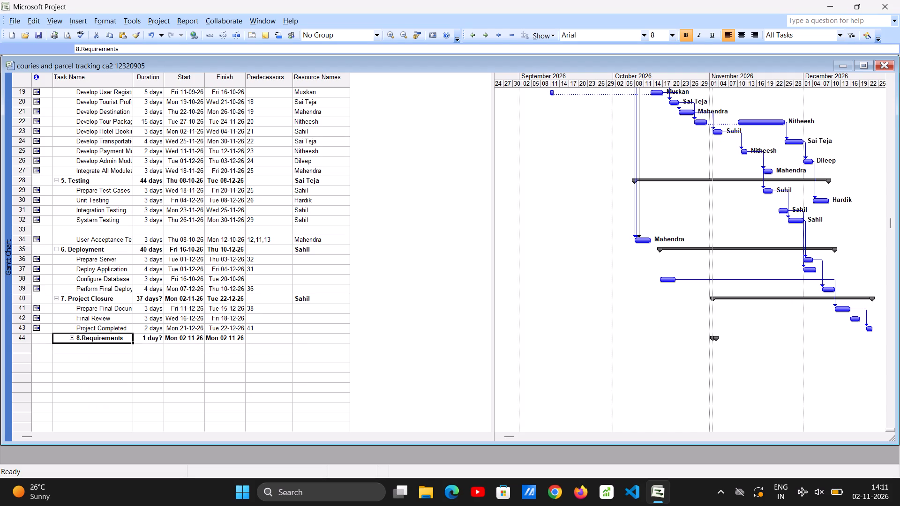
click(71, 338)
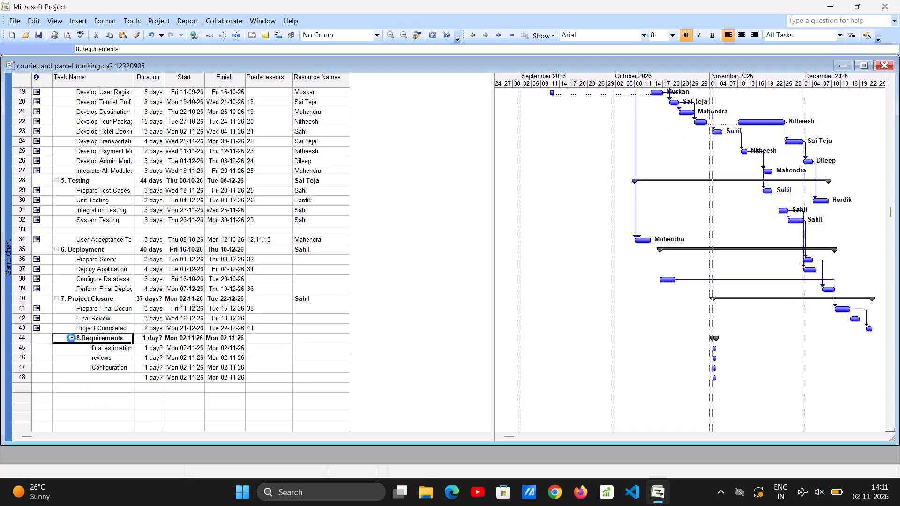
Take a screenshot of the project window showing the upper part of the Gantt Chart, from Requirement Analysis to 6. Deployment.
scroll(81, 356, up, 19)
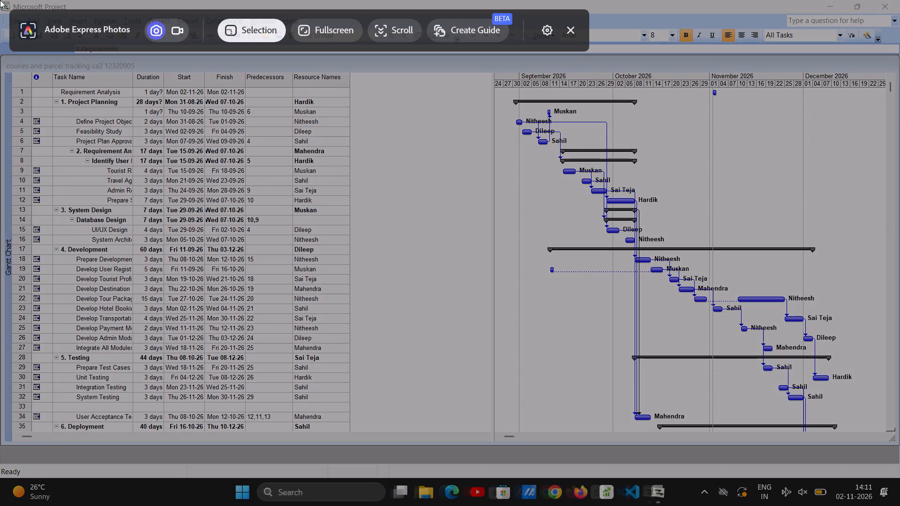
drag(0, 0, 899, 475)
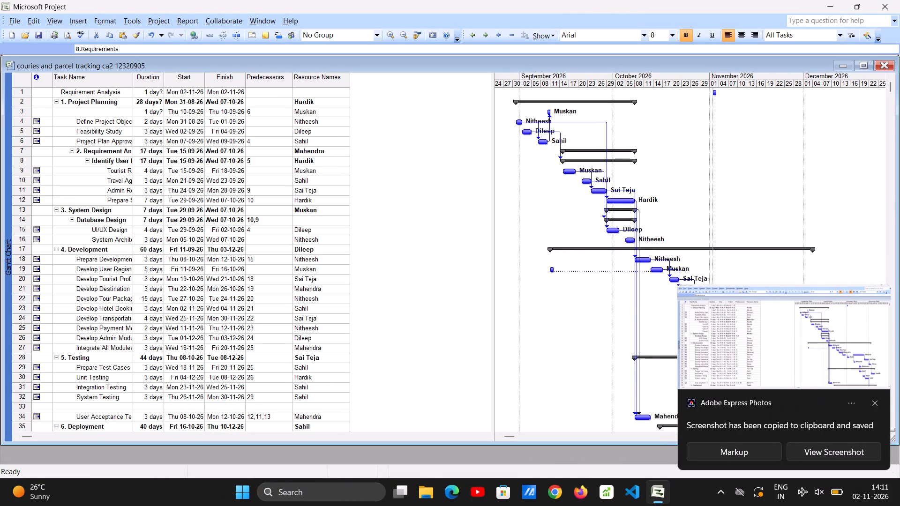
Take a screenshot of the project window showing the lower part of the Gantt Chart, from task 19 through the Requirements subtasks.
scroll(264, 207, down, 1)
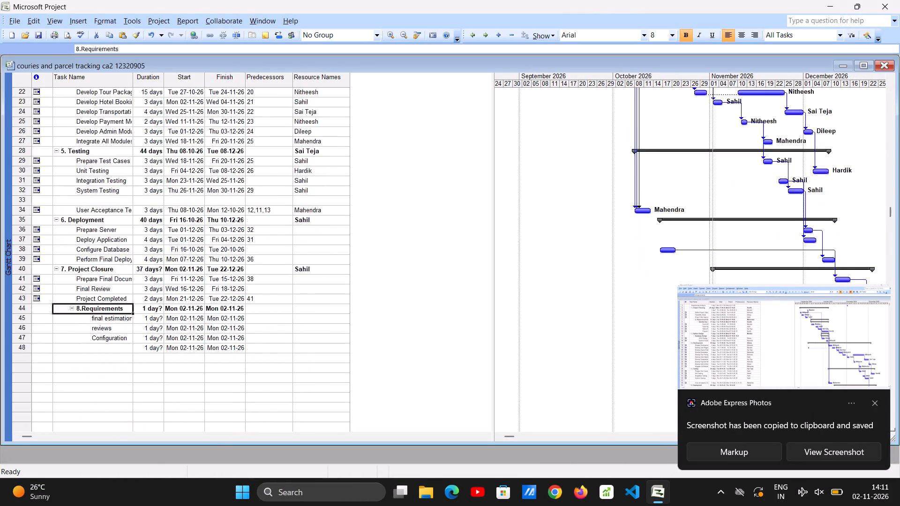
scroll(264, 207, down, 1)
scroll(264, 207, up, 2)
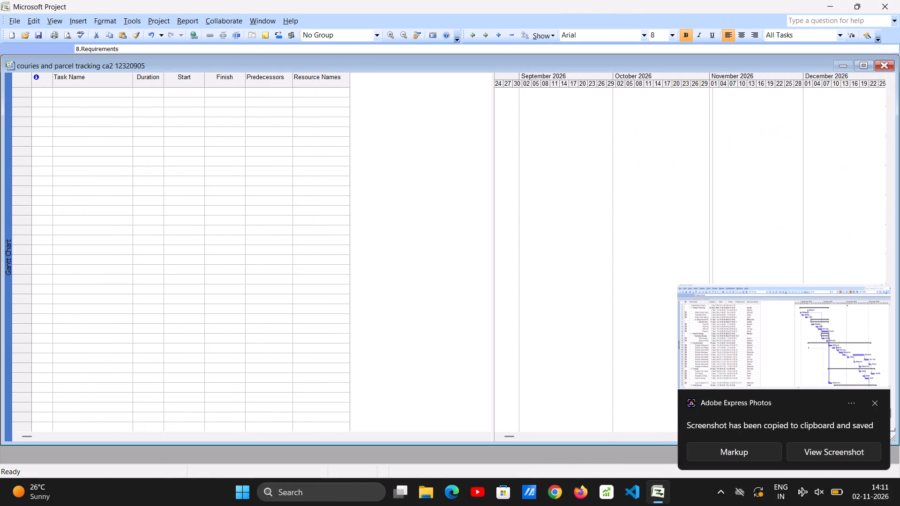
scroll(264, 207, up, 1)
scroll(413, 209, up, 4)
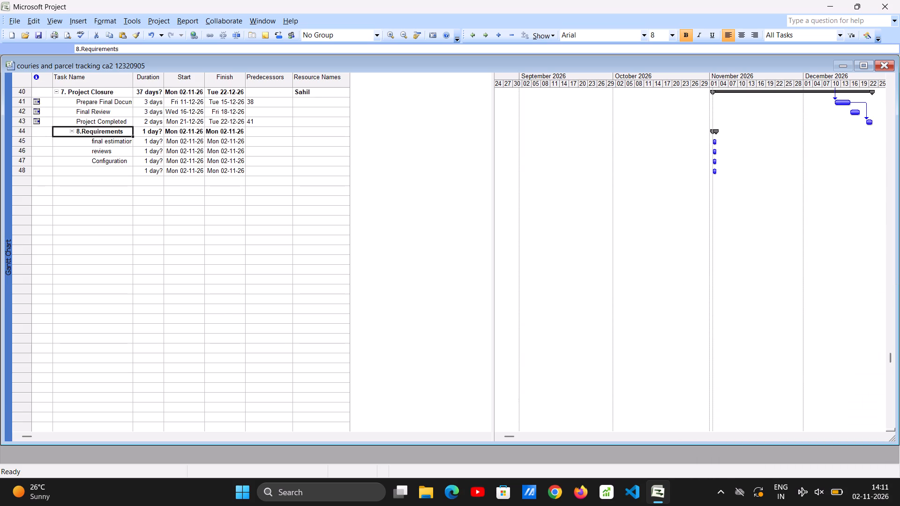
scroll(413, 209, up, 2)
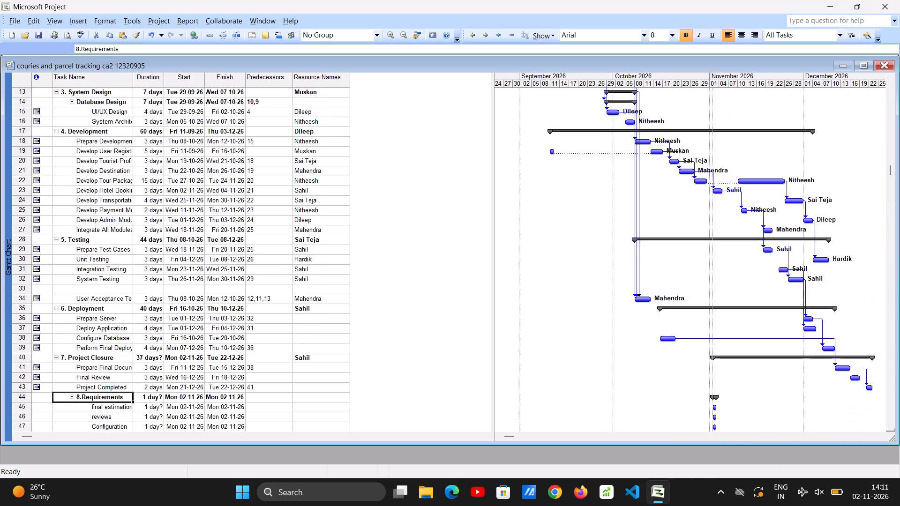
scroll(337, 183, down, 1)
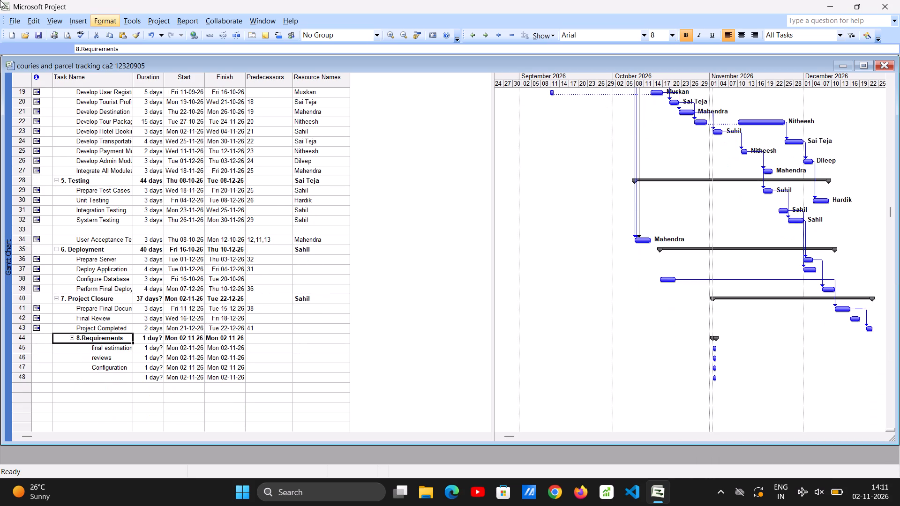
drag(0, 0, 899, 474)
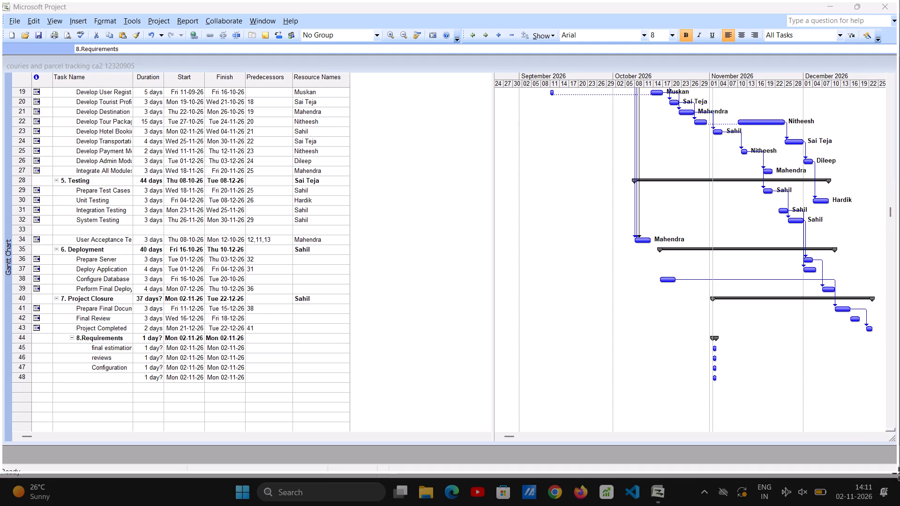
drag(899, 474, 899, 475)
scroll(587, 318, left, 1)
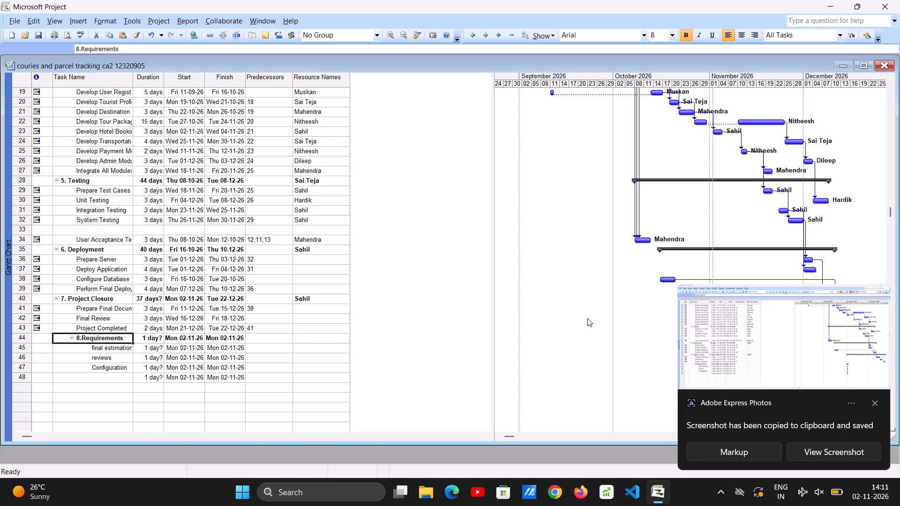
click(873, 399)
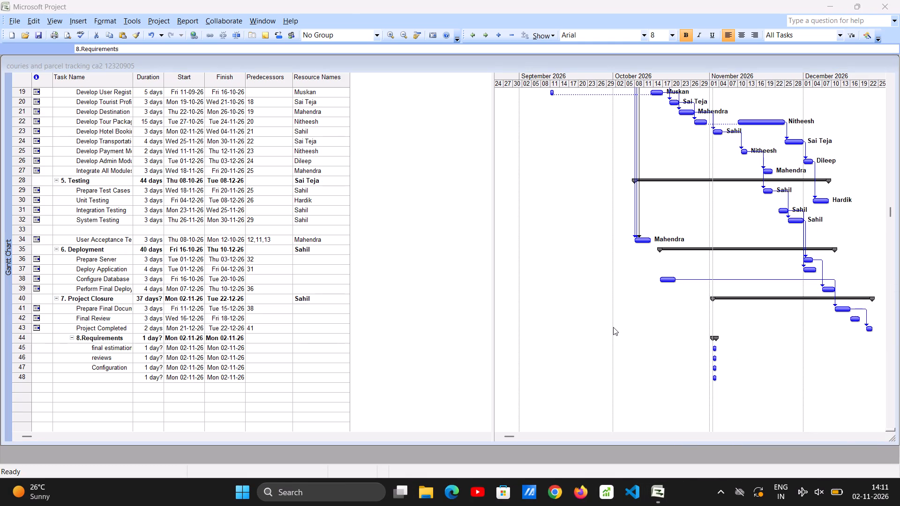
Take a screenshot of the lower Gantt Chart tasks with the timeline shifted to cover October 2026 to January 2027.
scroll(613, 327, up, 1)
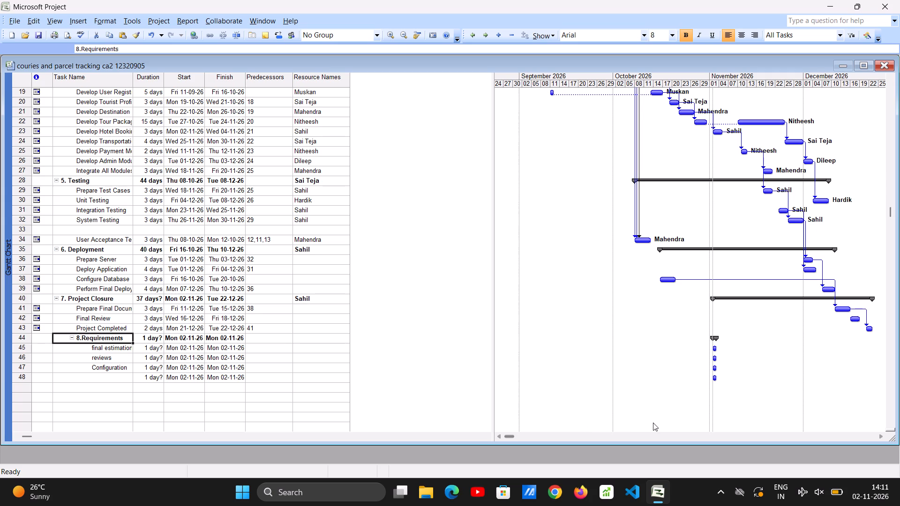
click(880, 433)
triple_click(880, 433)
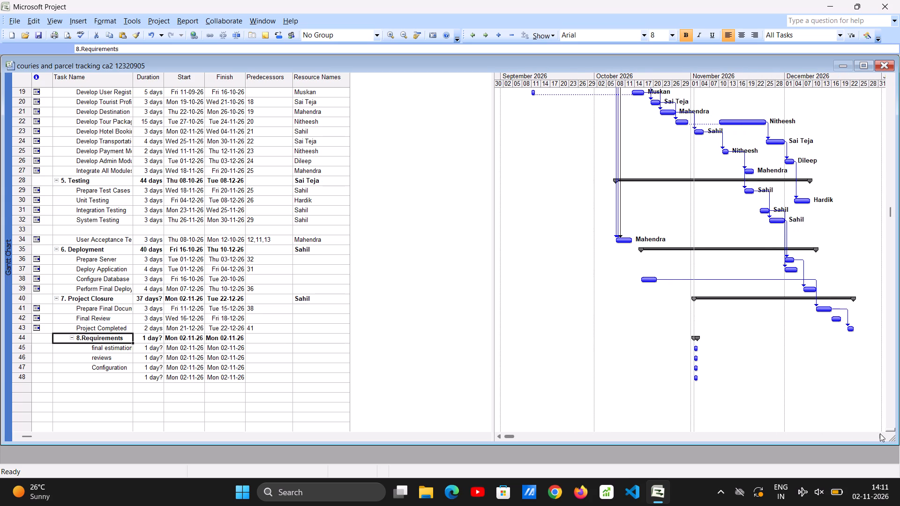
triple_click(880, 433)
click(880, 433)
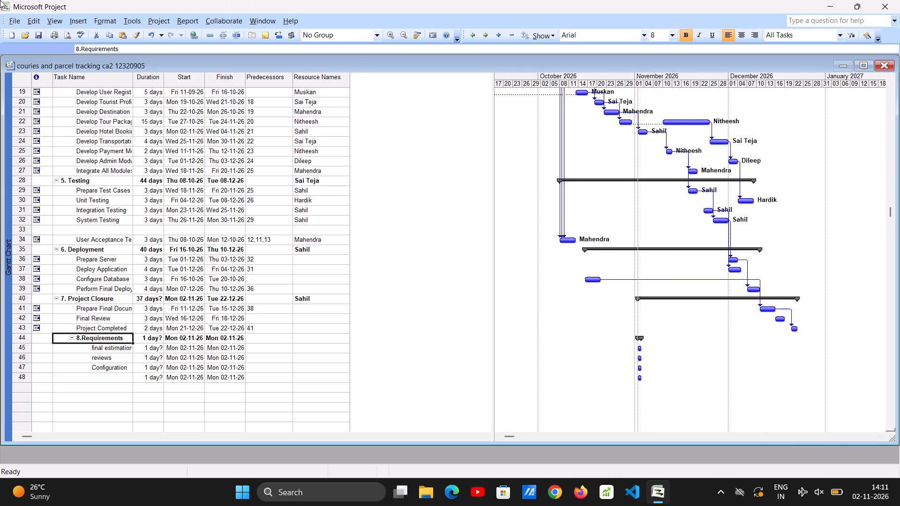
drag(0, 0, 835, 428)
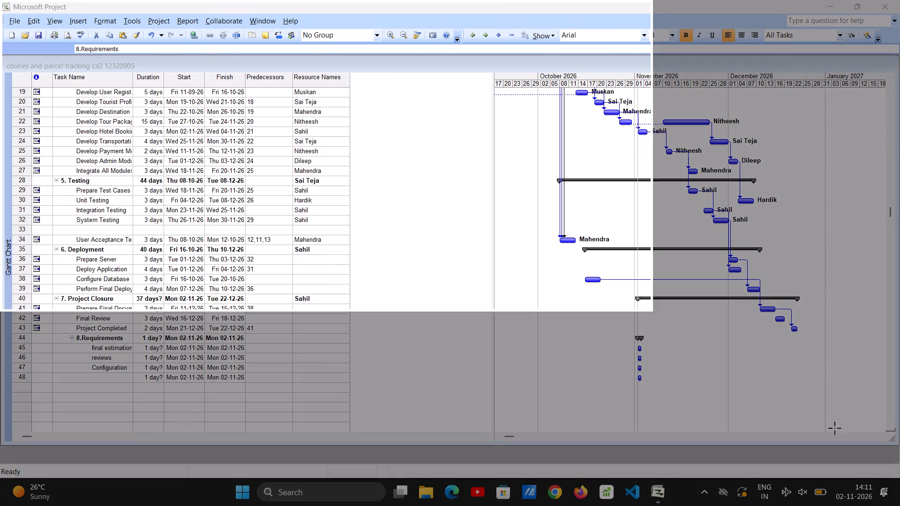
drag(835, 428, 899, 465)
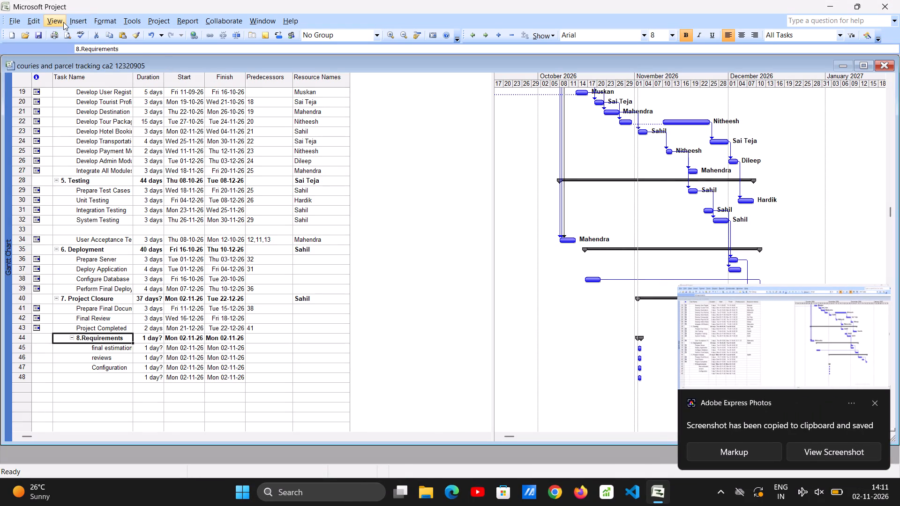
Switch the project to the Network Diagram view.
click(63, 22)
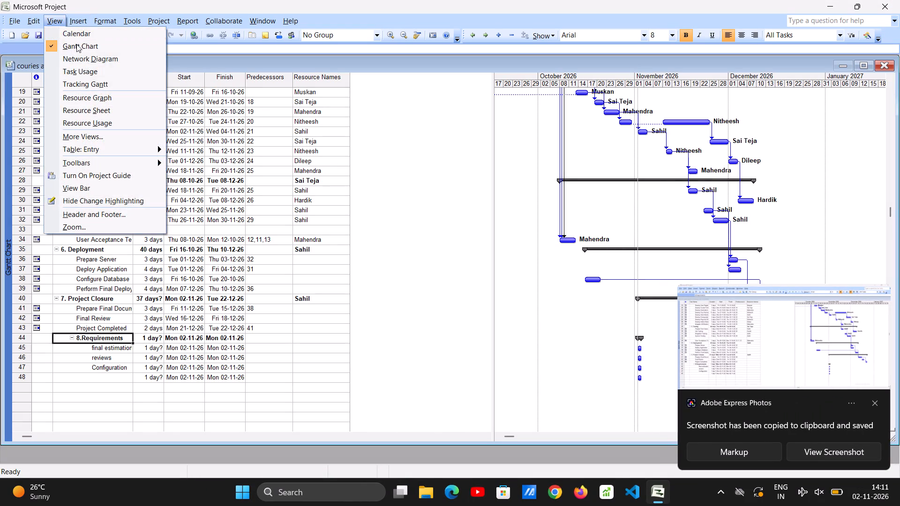
click(75, 58)
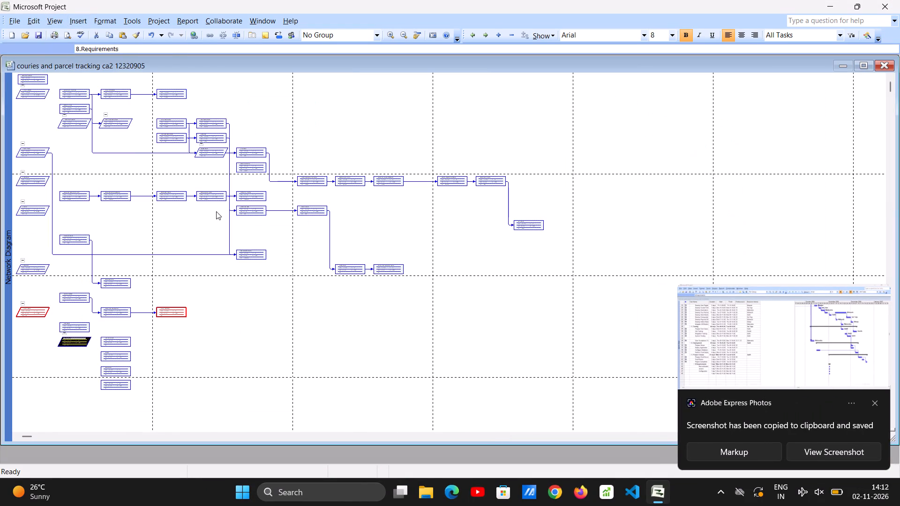
click(875, 401)
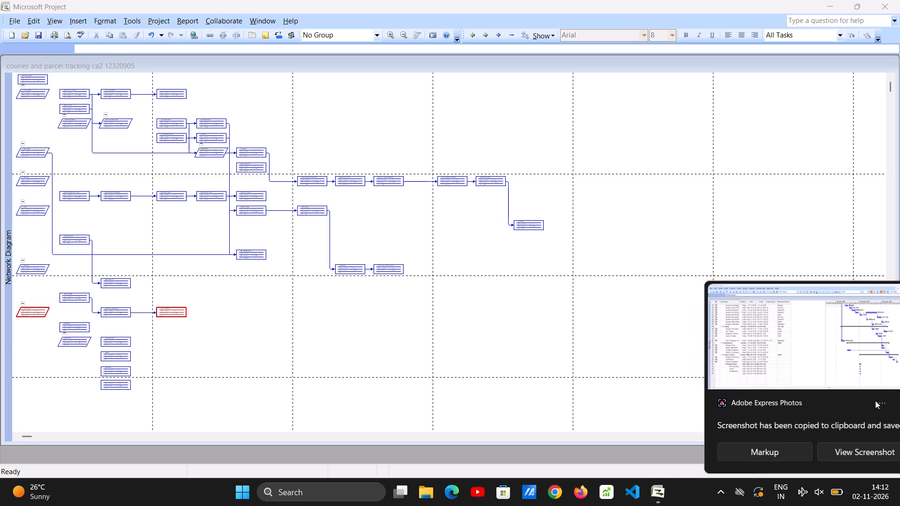
Take a screenshot of the enlarged Network Diagram's top section, from Requirement Analysis and Project Planning down to 4. Development.
scroll(316, 270, right, 1)
ctrl+scroll(316, 270, up, 1)
ctrl+scroll(316, 270, right, 1)
ctrl+scroll(316, 270, up, 1)
scroll(316, 270, up, 5)
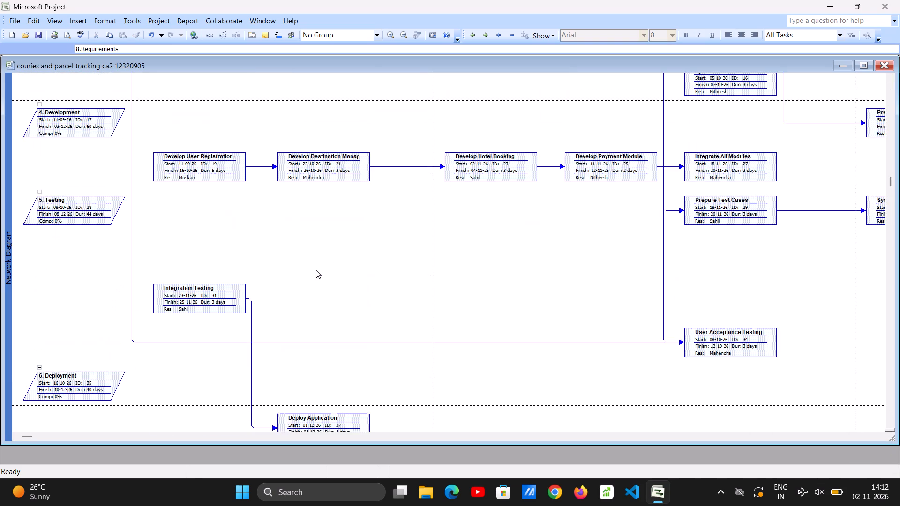
scroll(316, 270, up, 6)
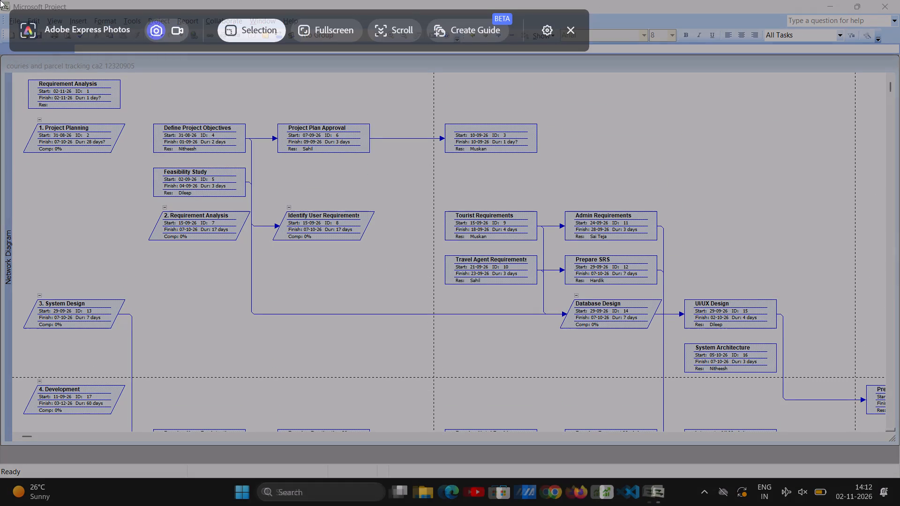
click(0, 0)
drag(0, 0, 407, 278)
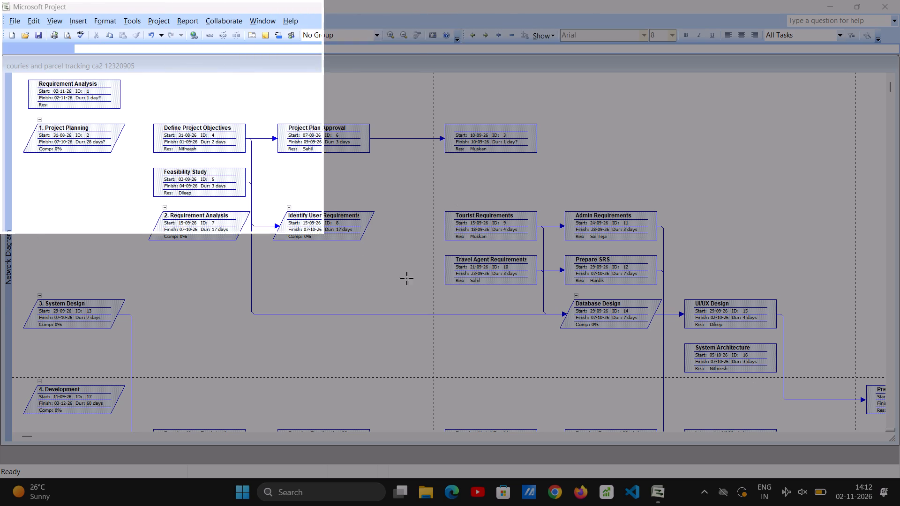
drag(407, 278, 899, 471)
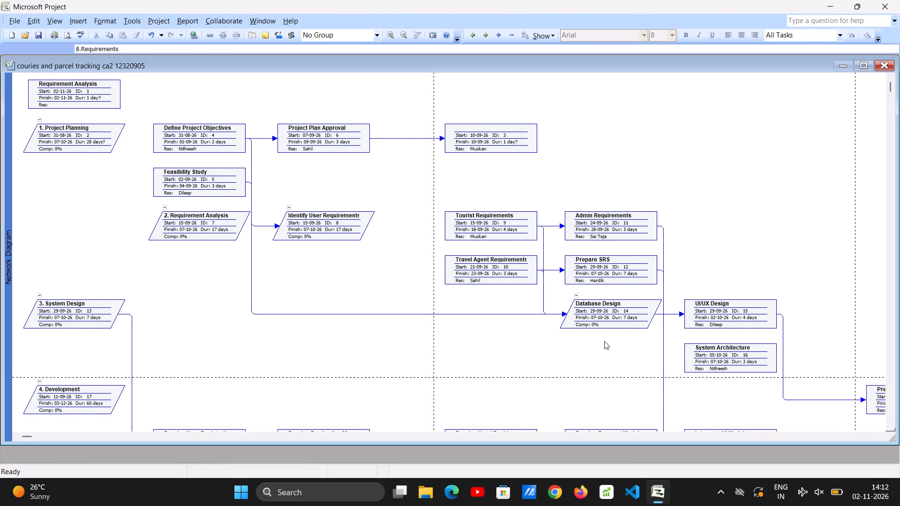
Take a screenshot of the Network Diagram section from 2. Requirement Analysis down to 5. Testing.
scroll(520, 330, down, 3)
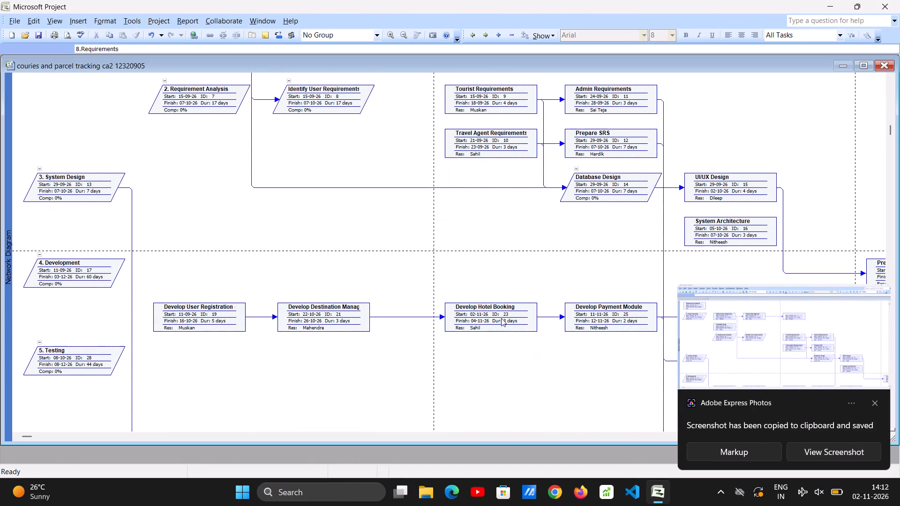
click(876, 402)
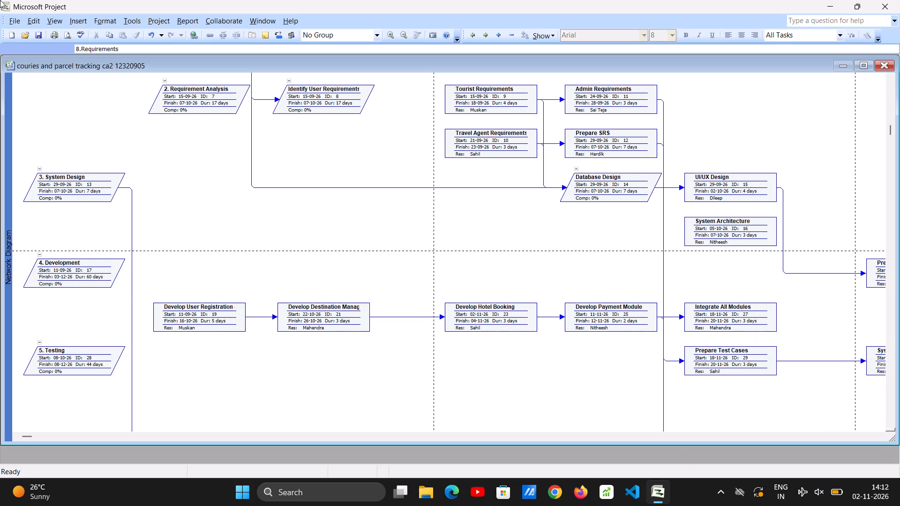
drag(0, 1, 840, 472)
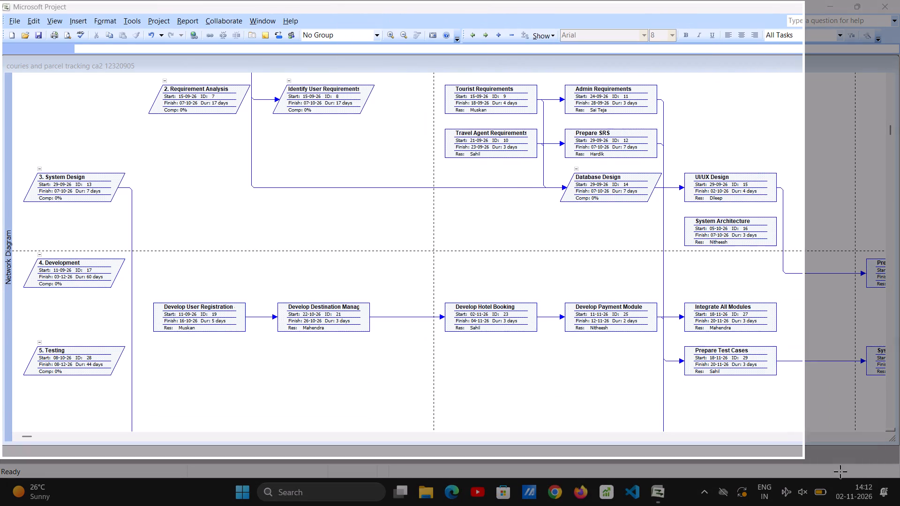
drag(840, 472, 899, 466)
Take a screenshot of the Network Diagram section from Develop User Registration and 5. Testing down to Configure Database.
scroll(416, 327, down, 1)
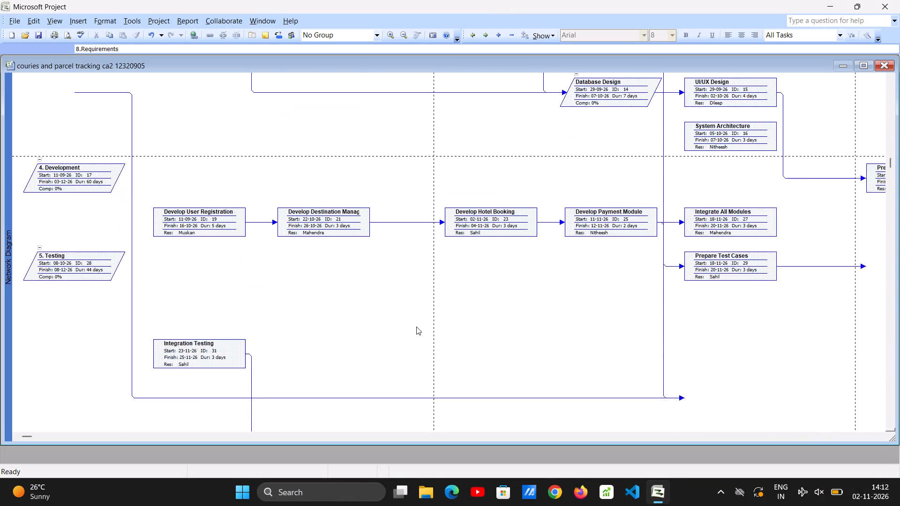
scroll(416, 327, down, 2)
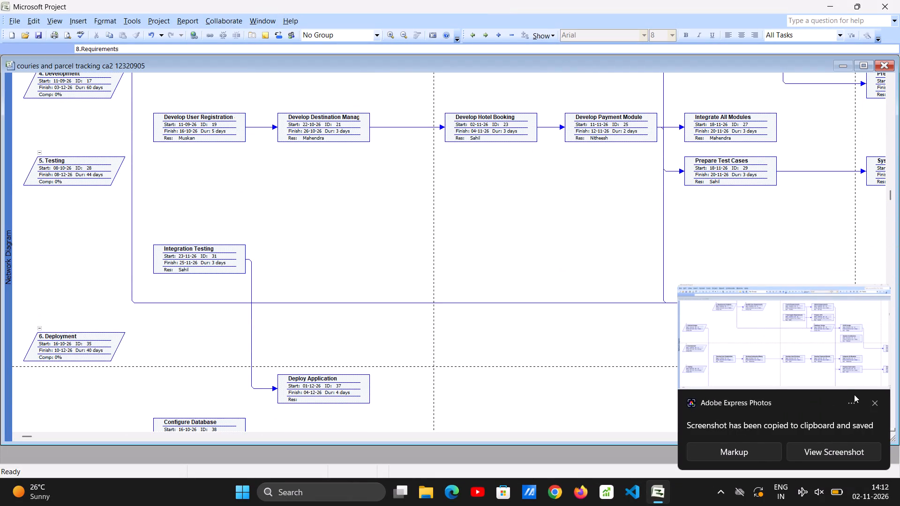
click(874, 402)
scroll(495, 300, down, 1)
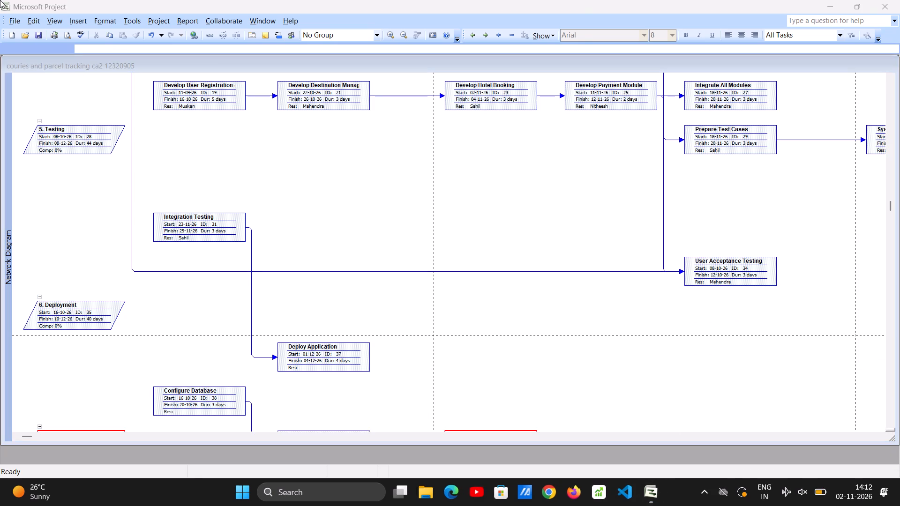
drag(0, 0, 885, 453)
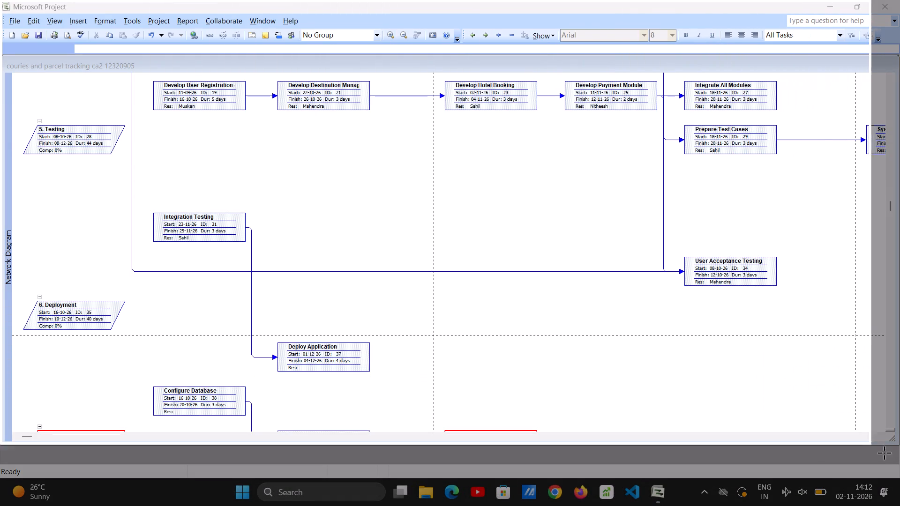
drag(885, 453, 899, 479)
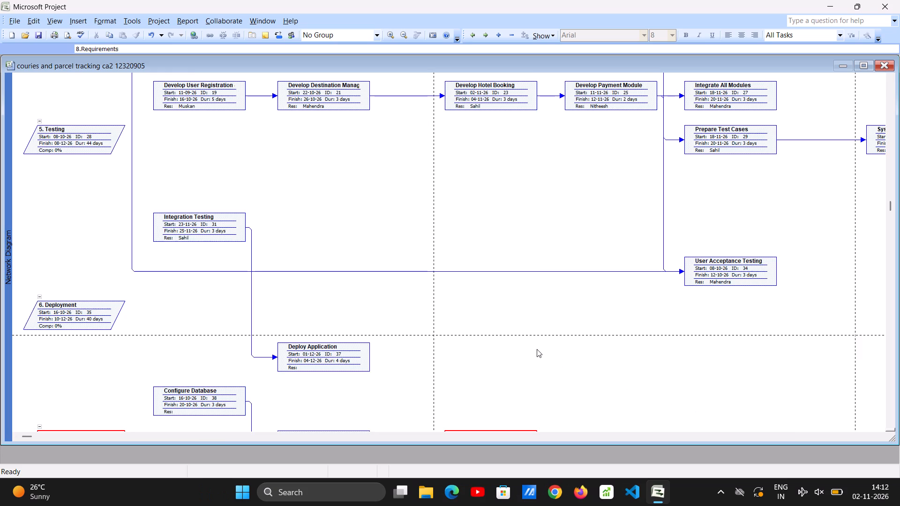
Take a screenshot of the Network Diagram section from 6. Deployment through 7. Project Closure down to the Configuration box under 8.Requirements.
scroll(537, 349, down, 2)
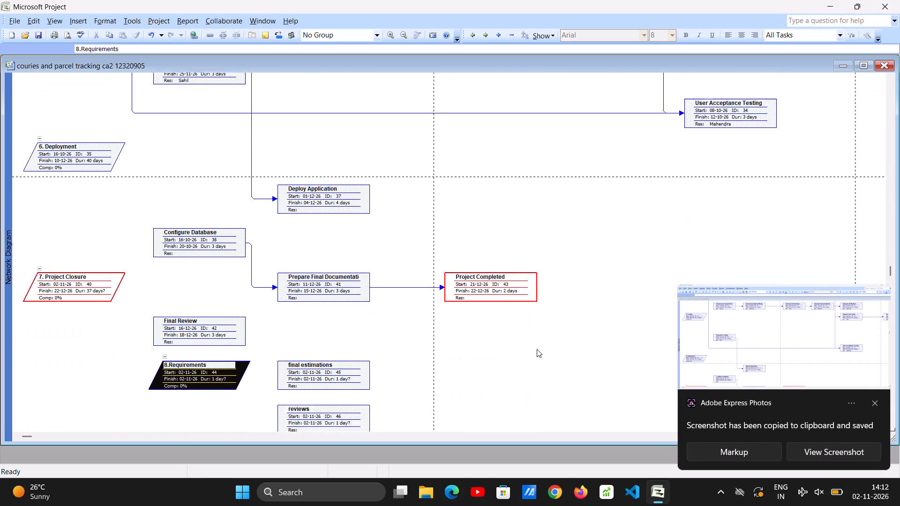
scroll(537, 349, down, 2)
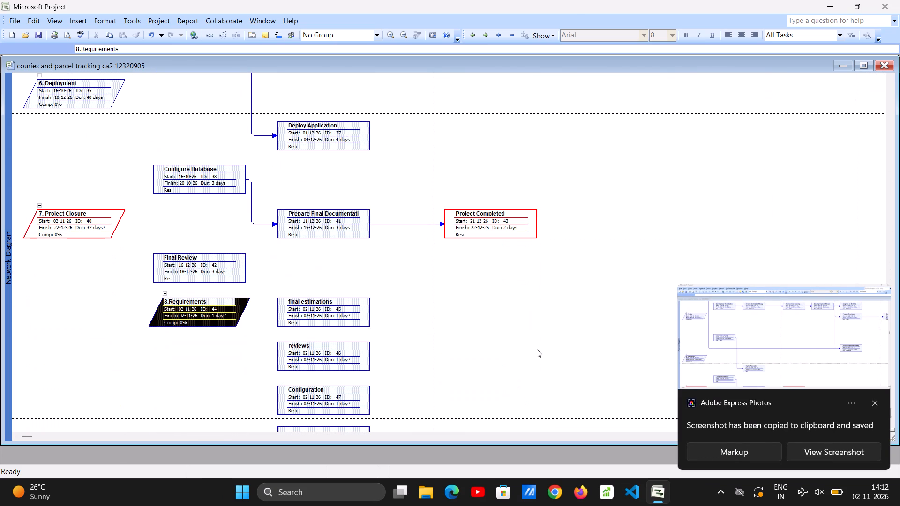
scroll(537, 349, up, 2)
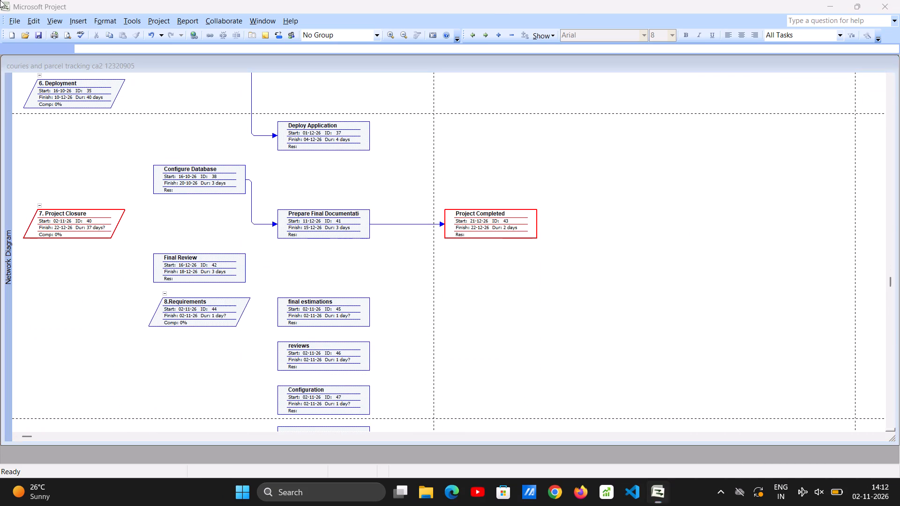
click(0, 0)
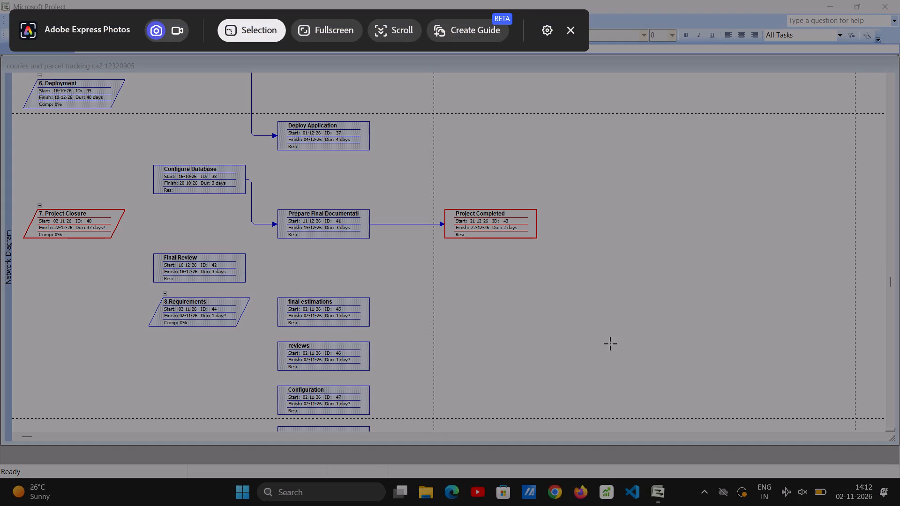
click(0, 0)
click(0, 0)
drag(0, 0, 899, 491)
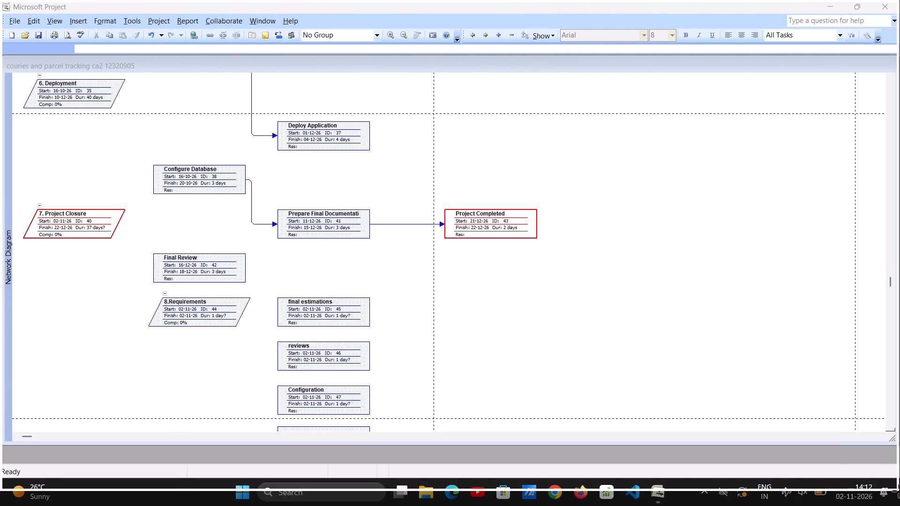
drag(899, 491, 899, 476)
Take a screenshot of the Network Diagram's bottom section, from Deploy Application down to the unnamed task with ID 48.
scroll(509, 342, down, 1)
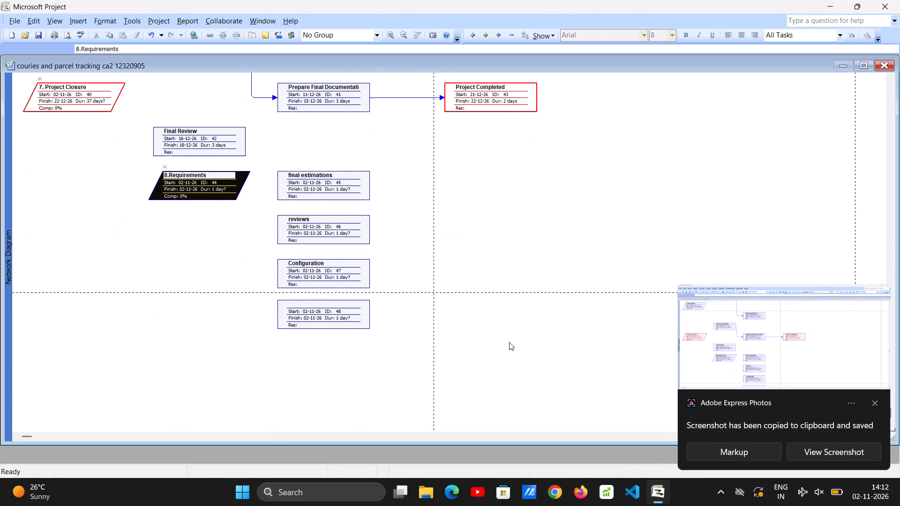
scroll(509, 342, down, 1)
scroll(509, 342, up, 1)
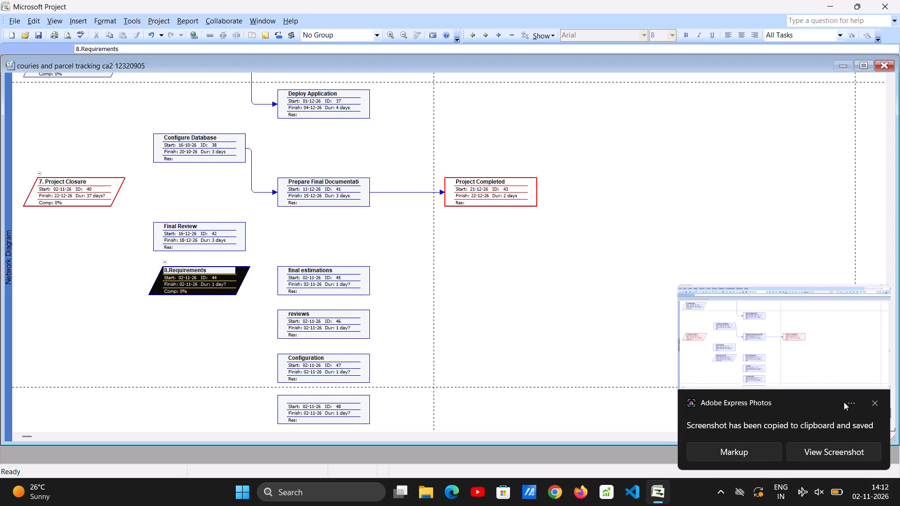
click(874, 402)
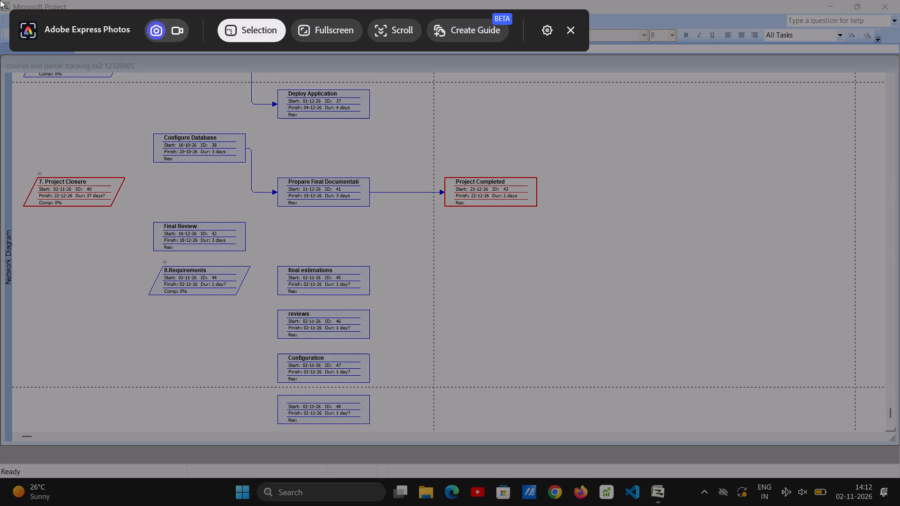
click(0, 0)
drag(0, 0, 895, 475)
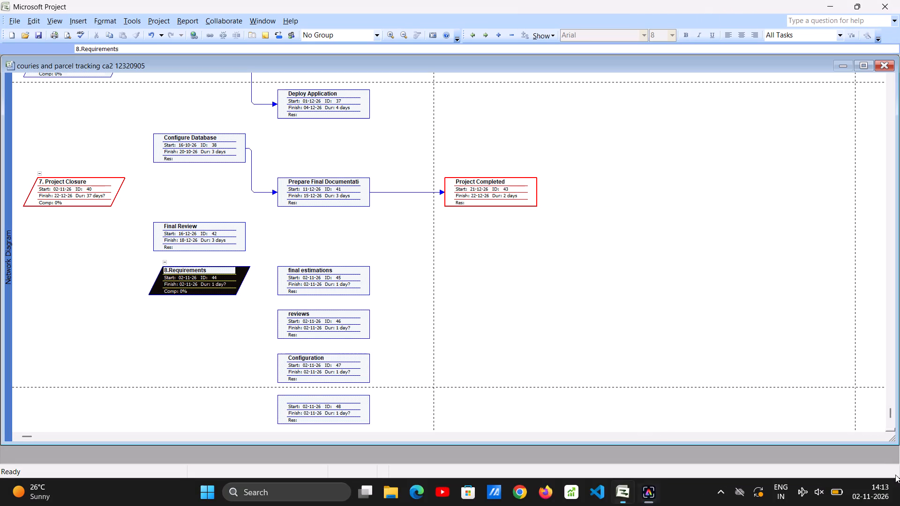
Take a screenshot of the Network Diagram's middle columns, from Tourist Requirements across to Develop Tourist Profile and down to System Testing.
scroll(608, 310, up, 3)
scroll(608, 310, left, 1)
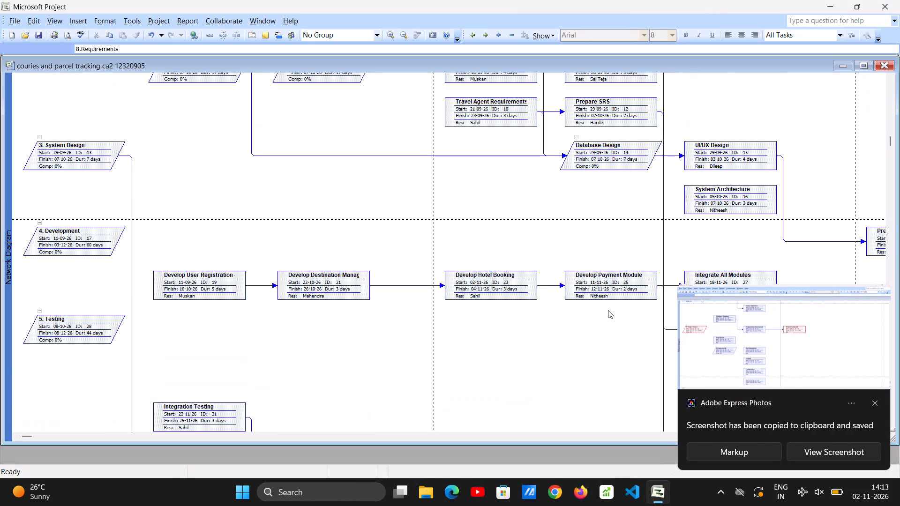
scroll(608, 310, left, 2)
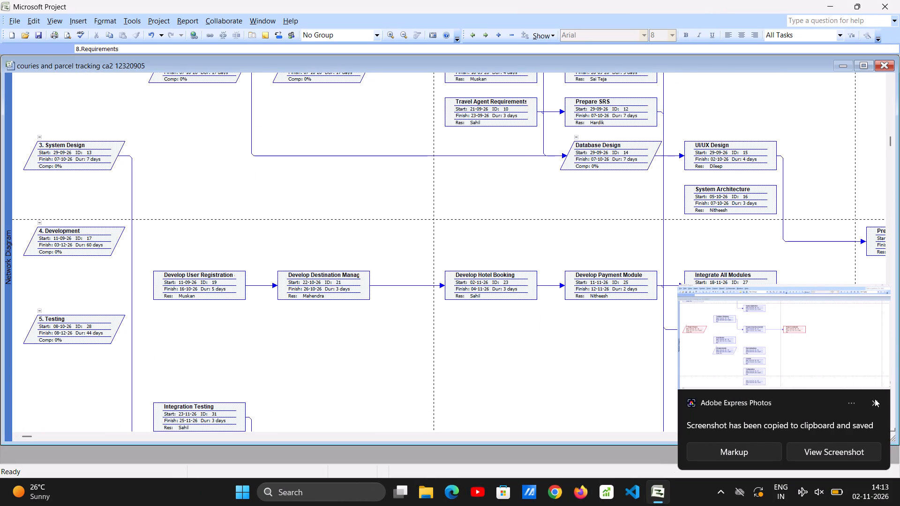
click(875, 399)
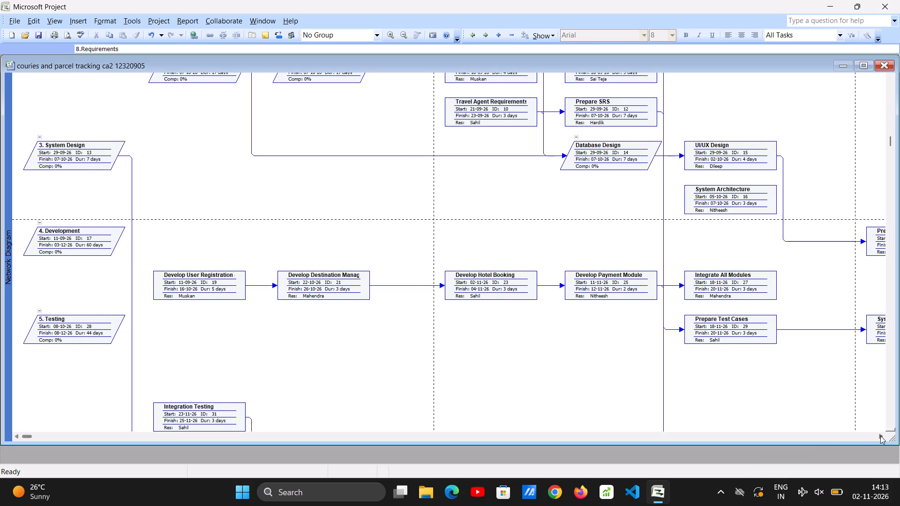
click(880, 436)
click(880, 436)
triple_click(880, 436)
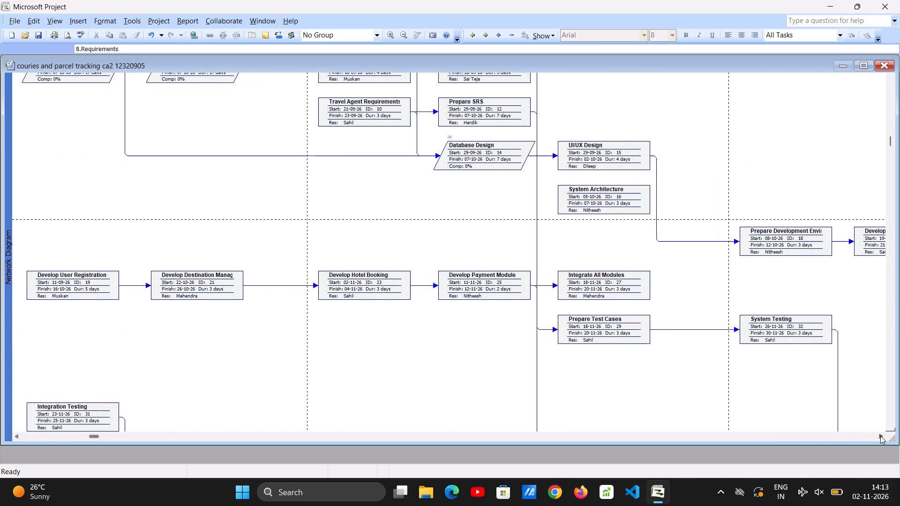
triple_click(880, 436)
click(880, 436)
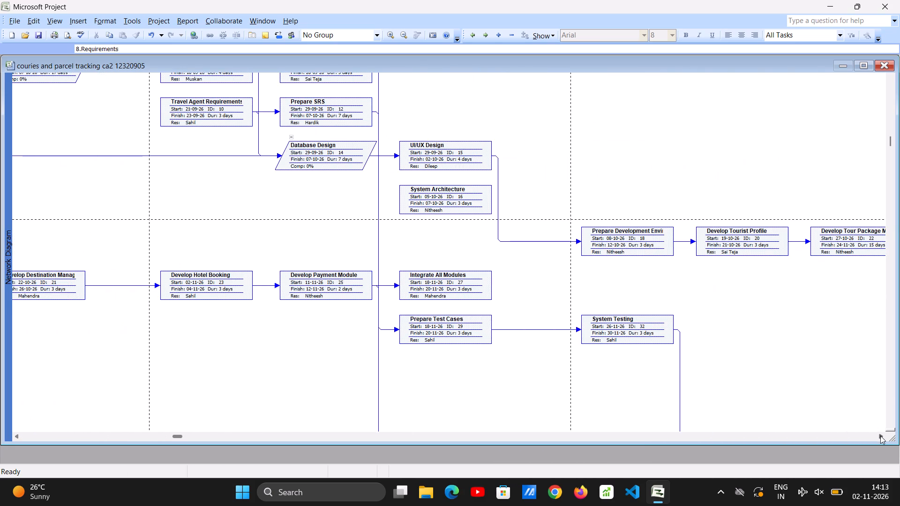
scroll(329, 227, up, 1)
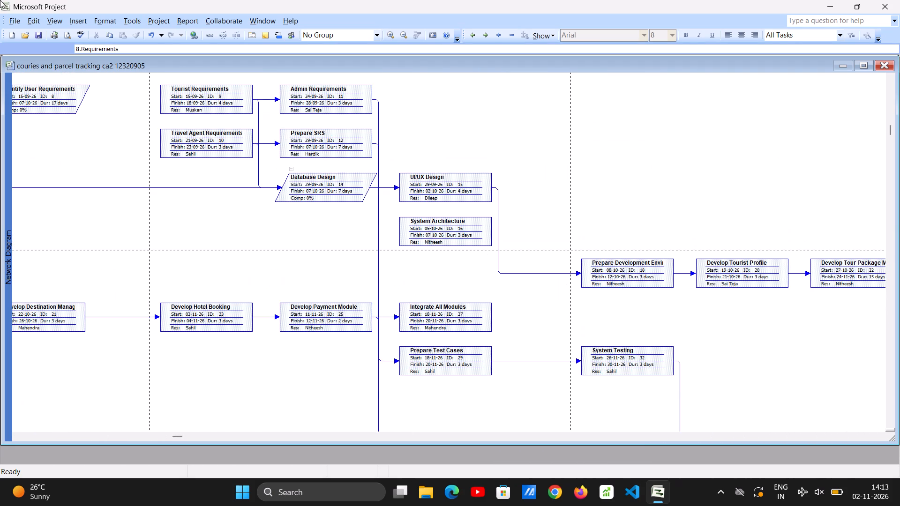
click(0, 0)
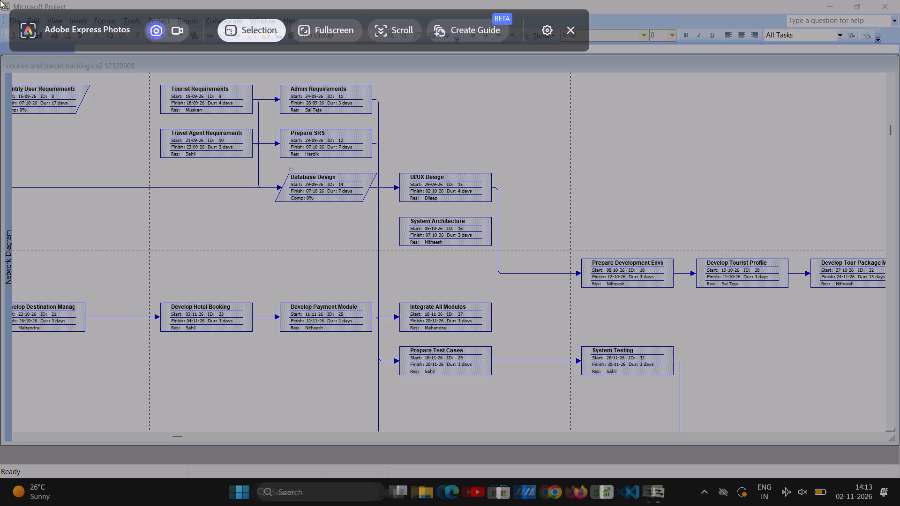
drag(0, 0, 899, 460)
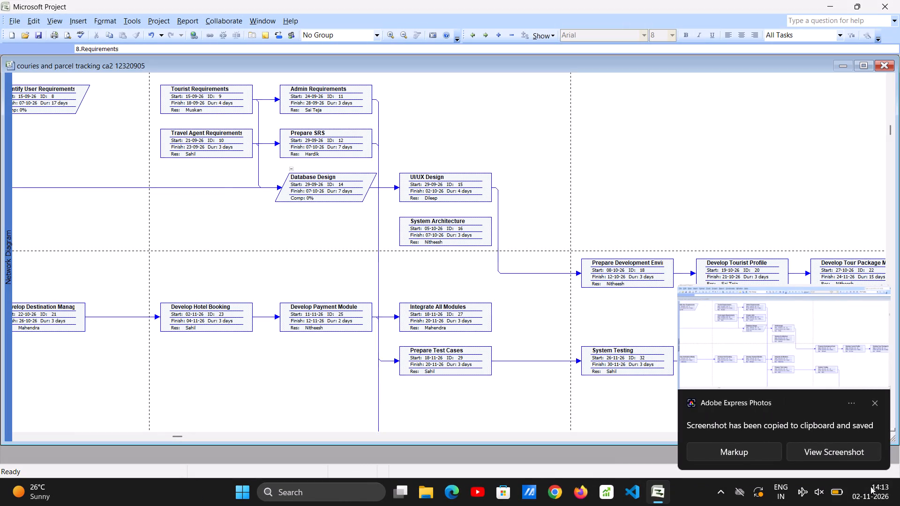
click(873, 398)
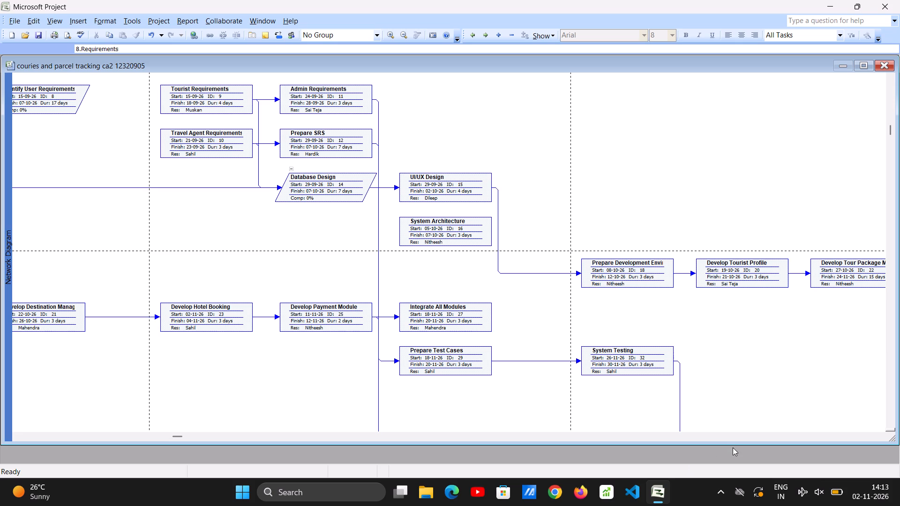
Take a screenshot of the Network Diagram's far-right part, from Prepare Development Environment across to Unit Testing and down to Perform Final Deployment.
click(879, 436)
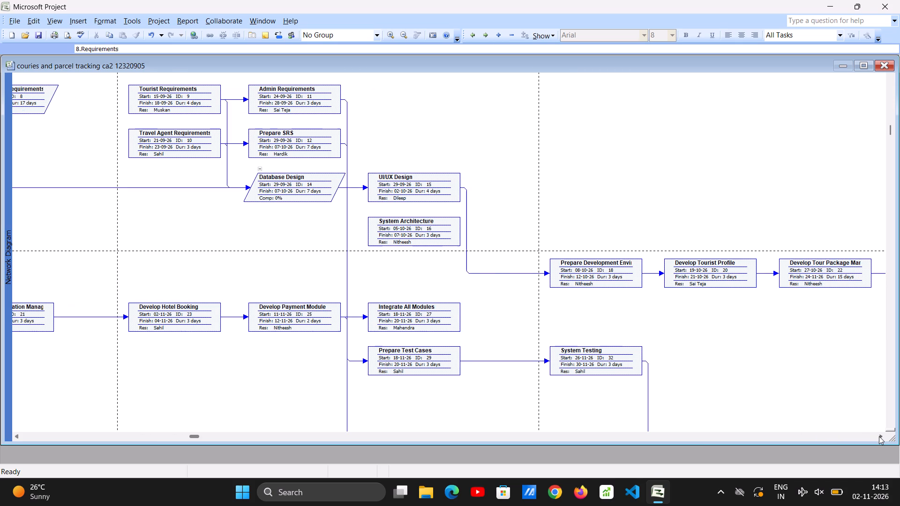
click(879, 436)
click(879, 436)
triple_click(879, 436)
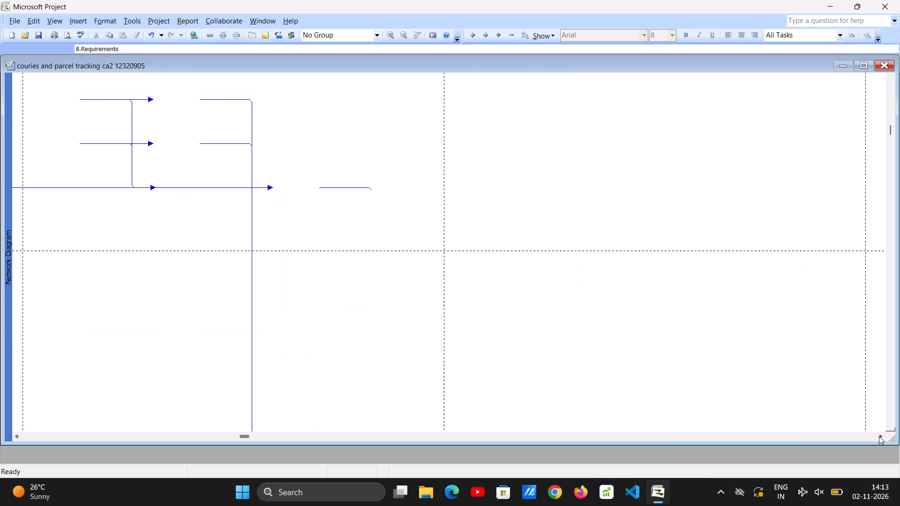
double_click(879, 436)
click(879, 436)
click(879, 436)
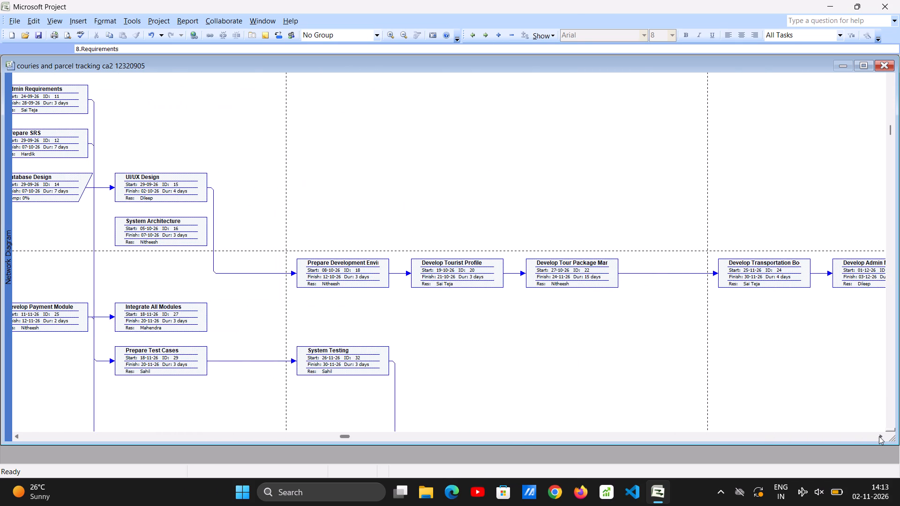
click(879, 436)
click(879, 436)
click(879, 436)
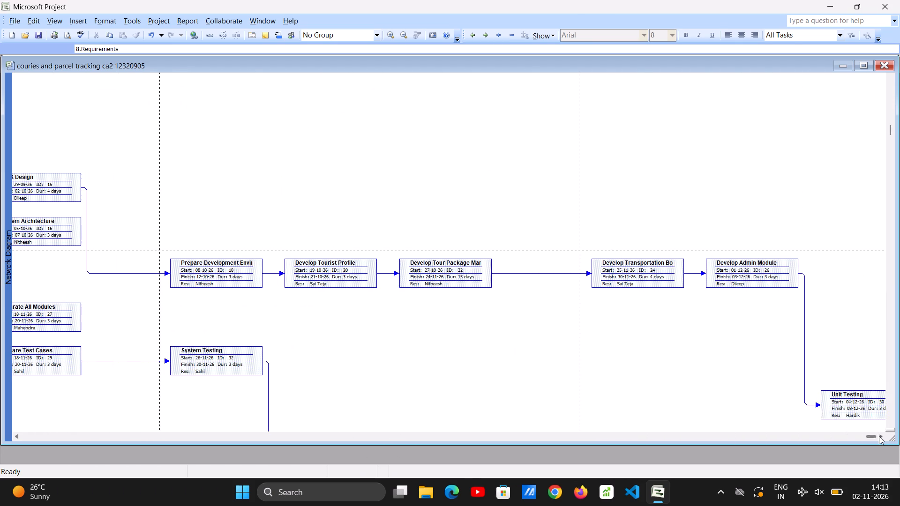
double_click(879, 436)
scroll(686, 349, down, 1)
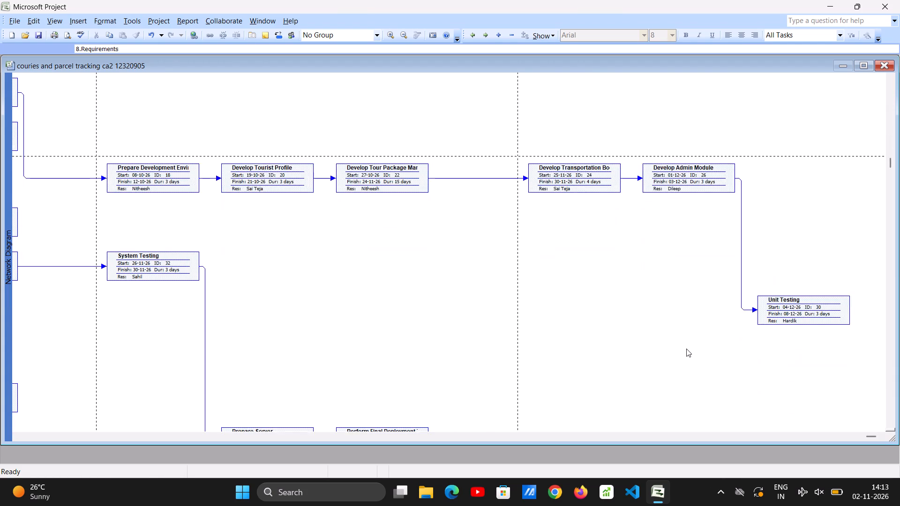
scroll(686, 349, down, 1)
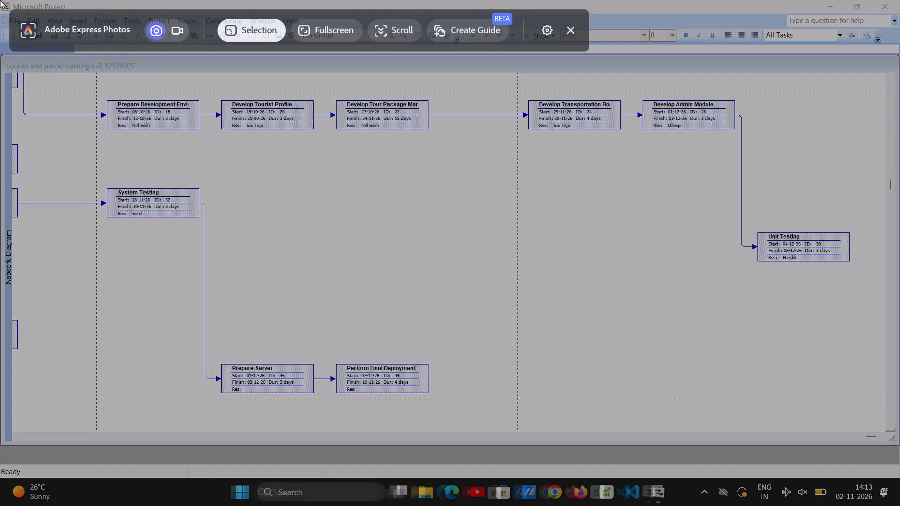
click(0, 0)
drag(0, 0, 899, 457)
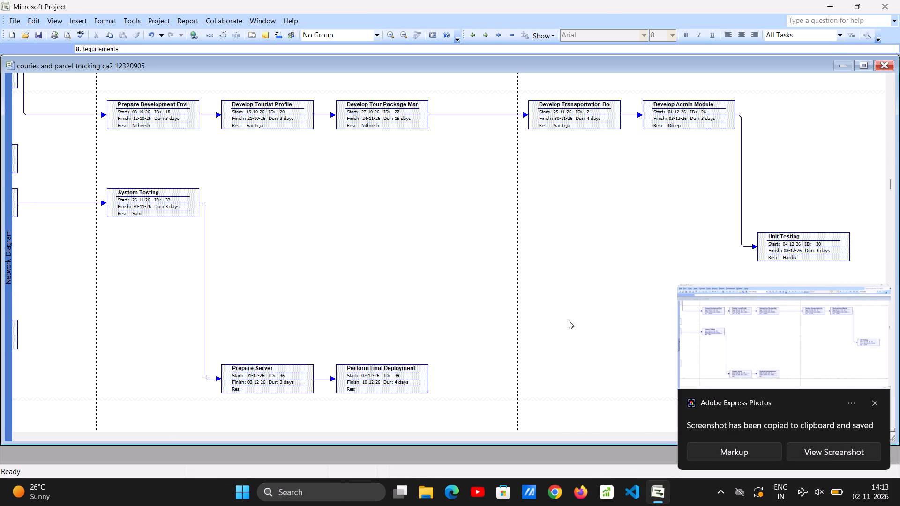
key(Down)
click(874, 401)
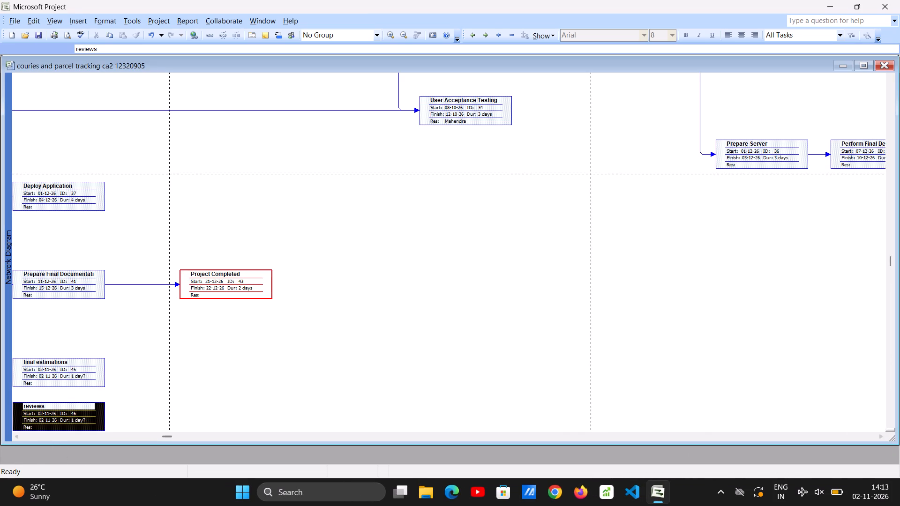
Take a screenshot of the zoomed-out Network Diagram, from Requirement Analysis down to Integration Testing and across to Develop Tour Package Management.
triple_click(17, 437)
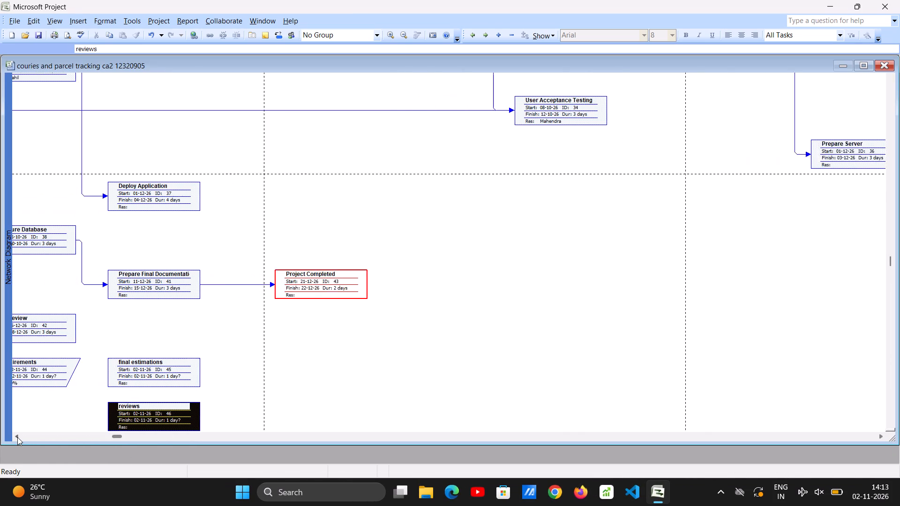
triple_click(17, 437)
triple_click(17, 437)
triple_click(17, 437)
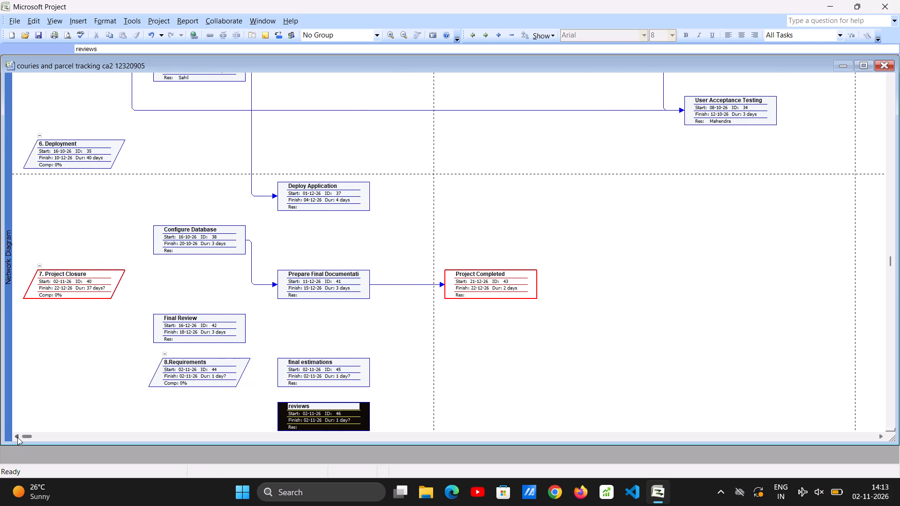
triple_click(17, 437)
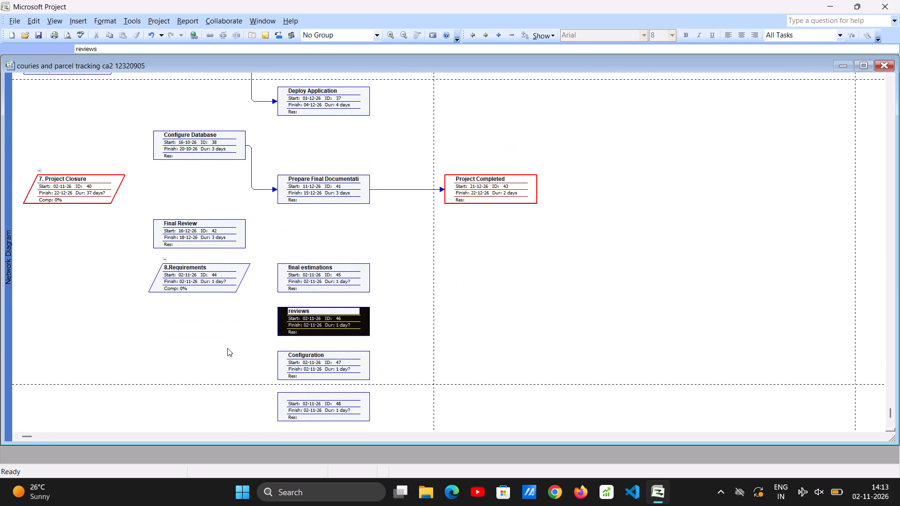
click(16, 434)
double_click(16, 434)
scroll(303, 272, up, 9)
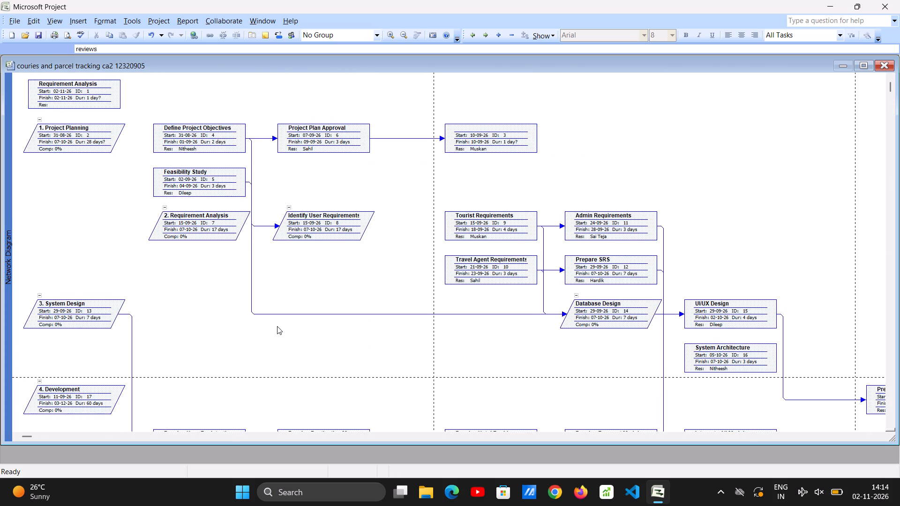
ctrl+scroll(277, 326, down, 1)
scroll(277, 326, up, 4)
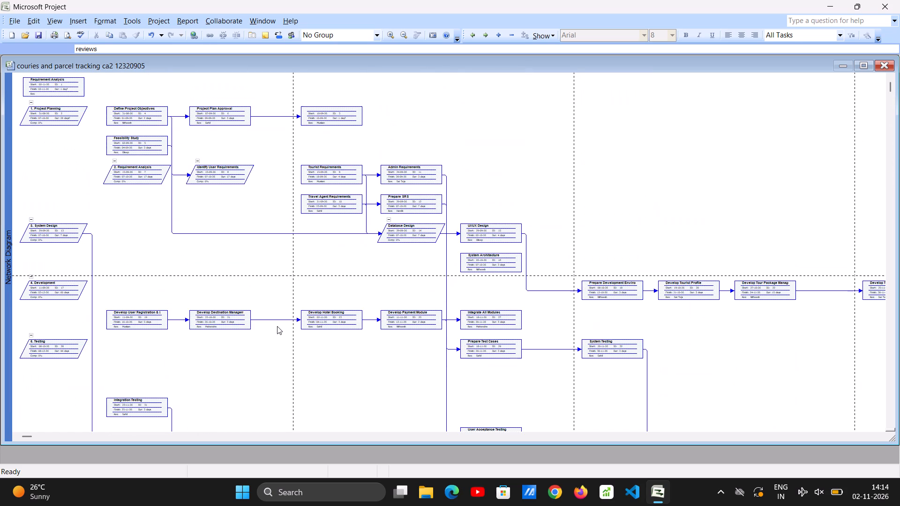
scroll(277, 326, up, 1)
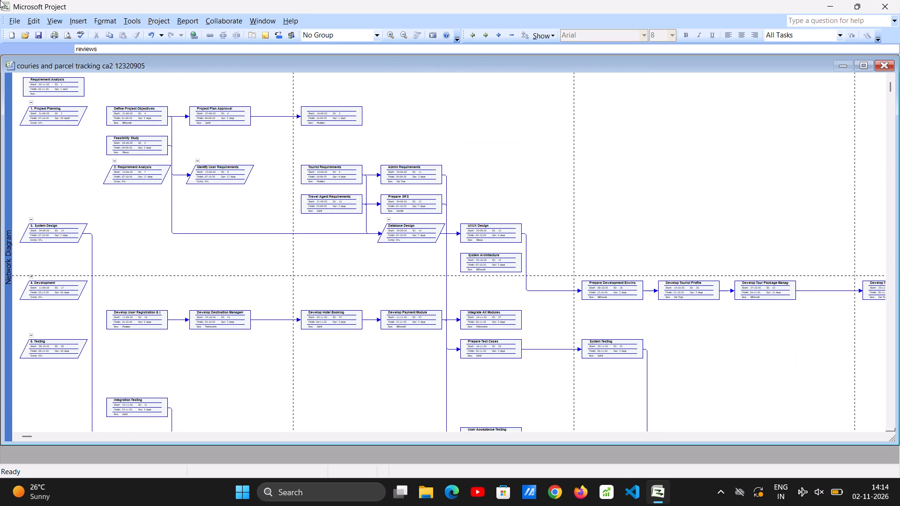
double_click(0, 0)
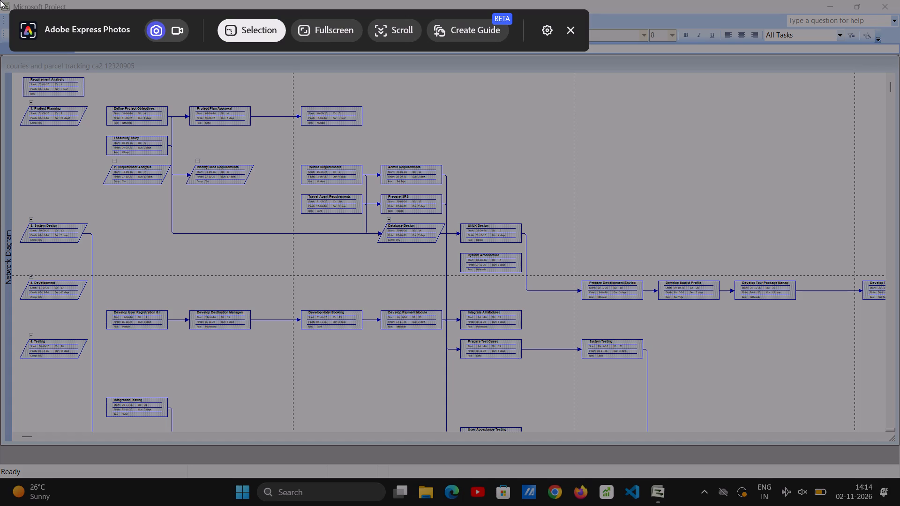
triple_click(0, 0)
drag(0, 0, 899, 489)
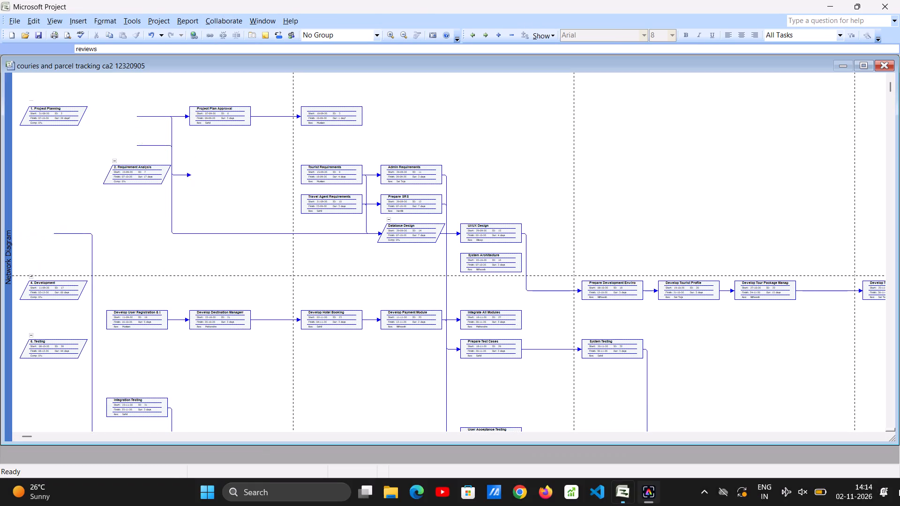
Take a screenshot of the project's Properties summary, showing title, subject, author, manager and company, and close the properties.
click(22, 16)
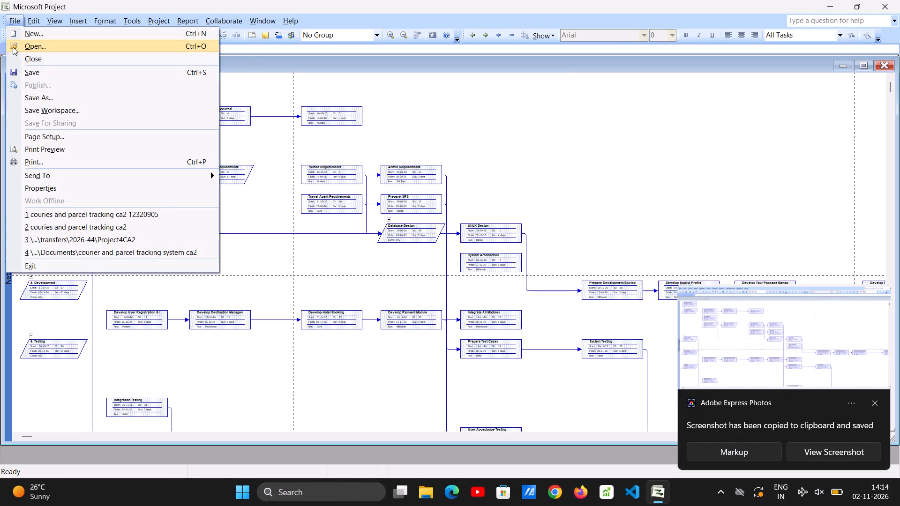
click(51, 187)
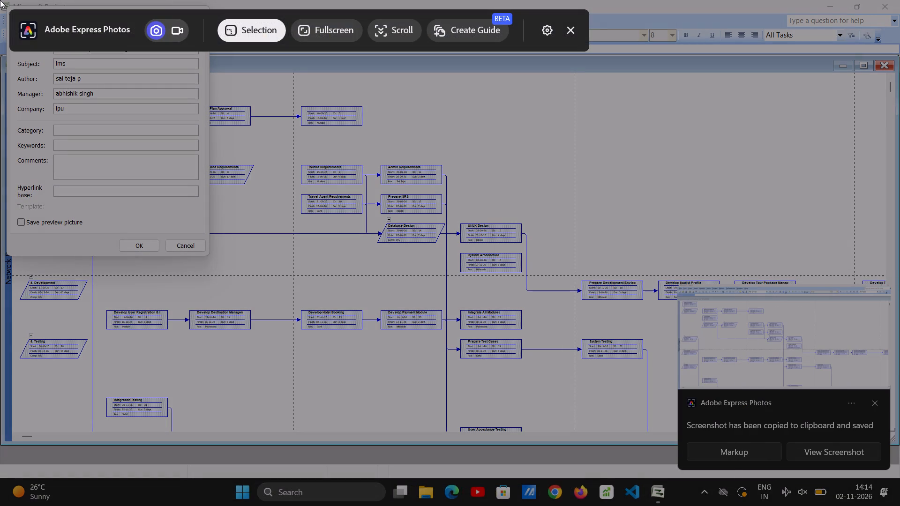
click(0, 0)
drag(0, 0, 762, 444)
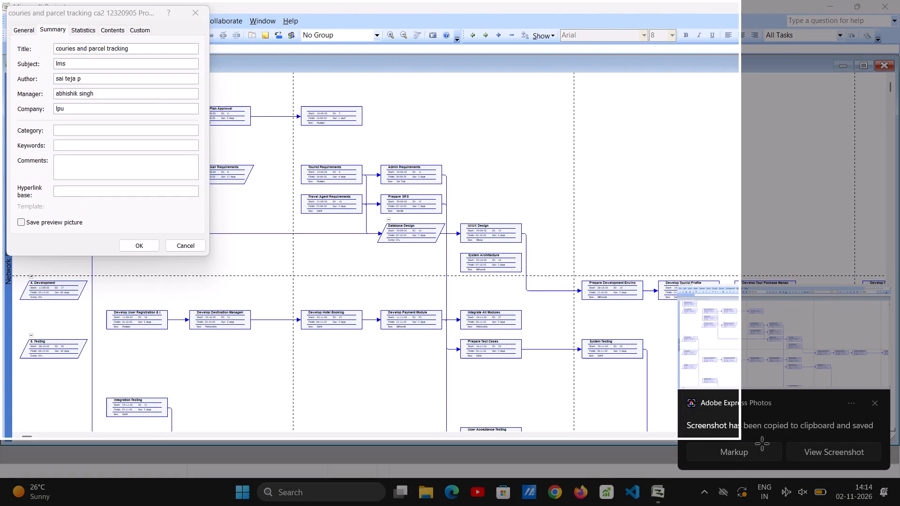
drag(762, 444, 899, 443)
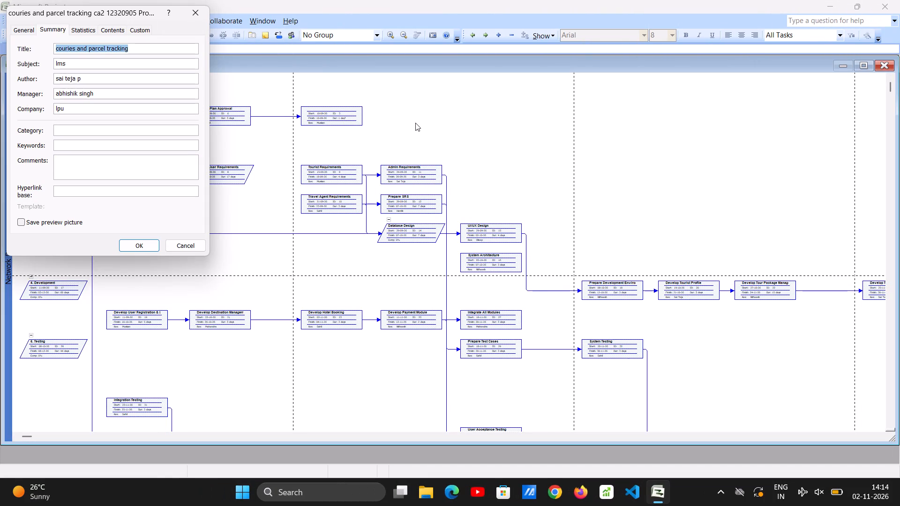
click(196, 15)
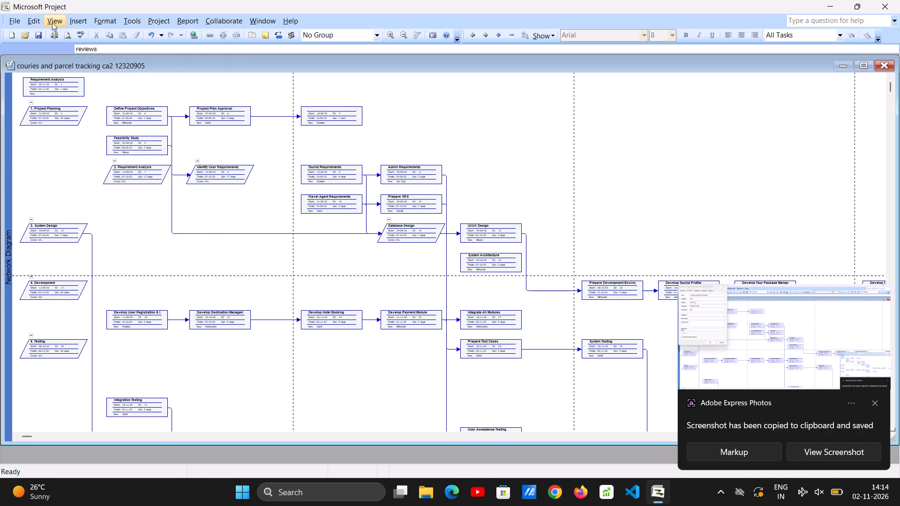
Look at the Task Usage and Tracking Gantt views.
click(52, 22)
click(73, 72)
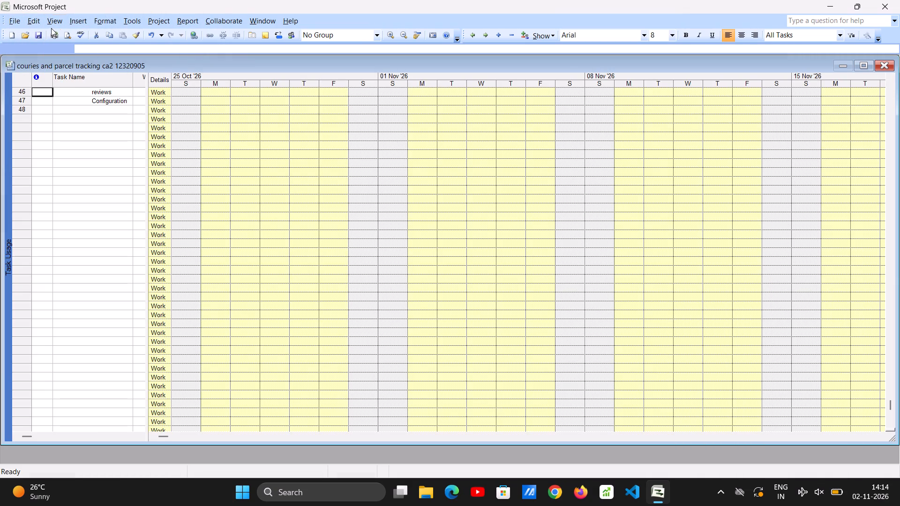
click(57, 17)
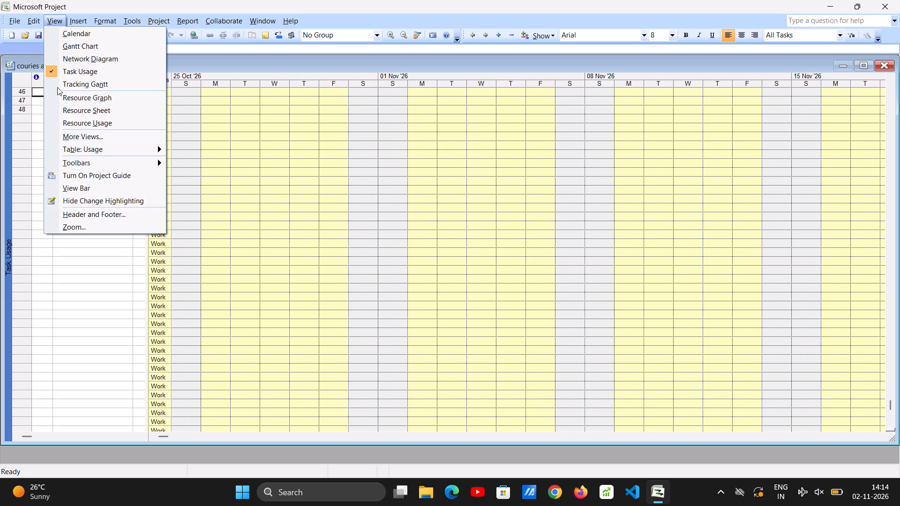
click(57, 87)
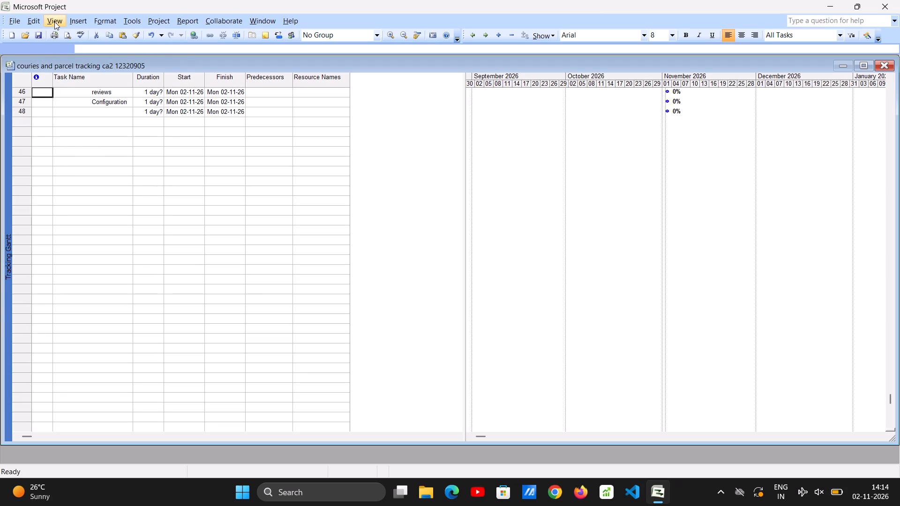
Take a screenshot of the Calendar view in month layout for November 2026.
click(54, 22)
click(63, 31)
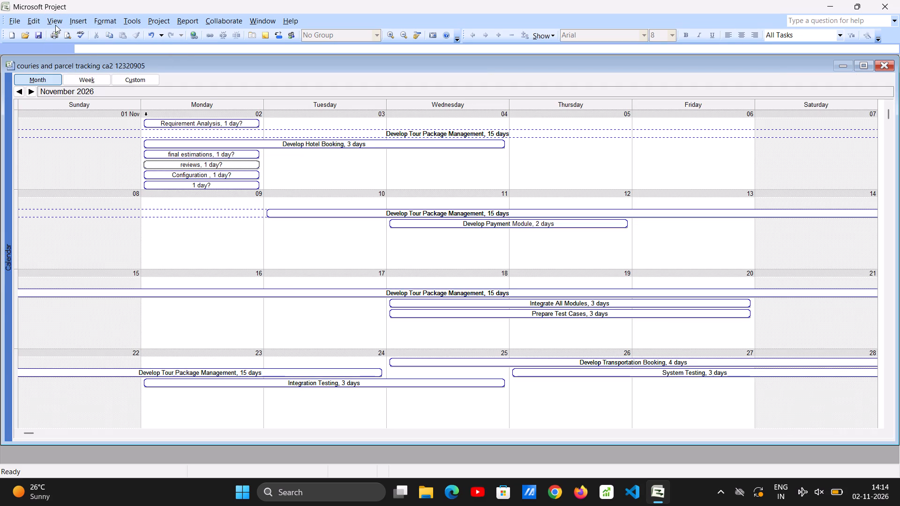
click(0, 0)
click(0, 0)
drag(0, 0, 772, 433)
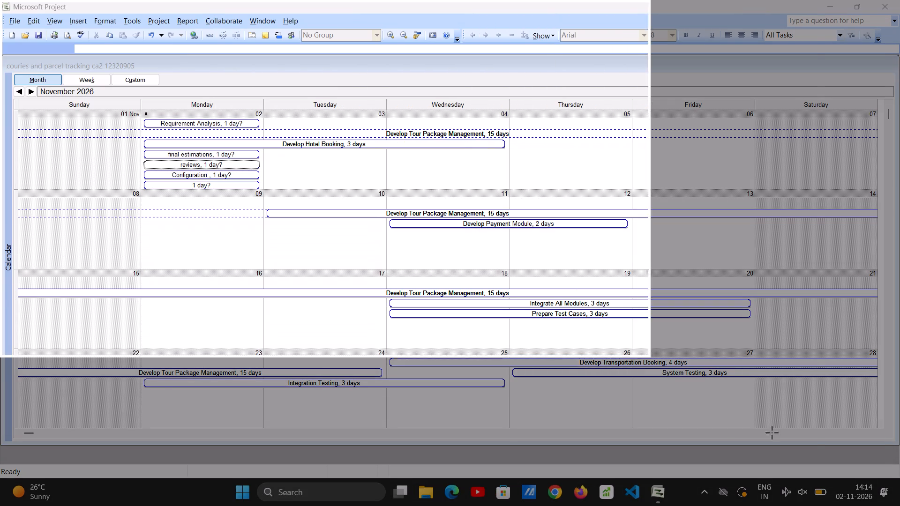
drag(772, 433, 898, 484)
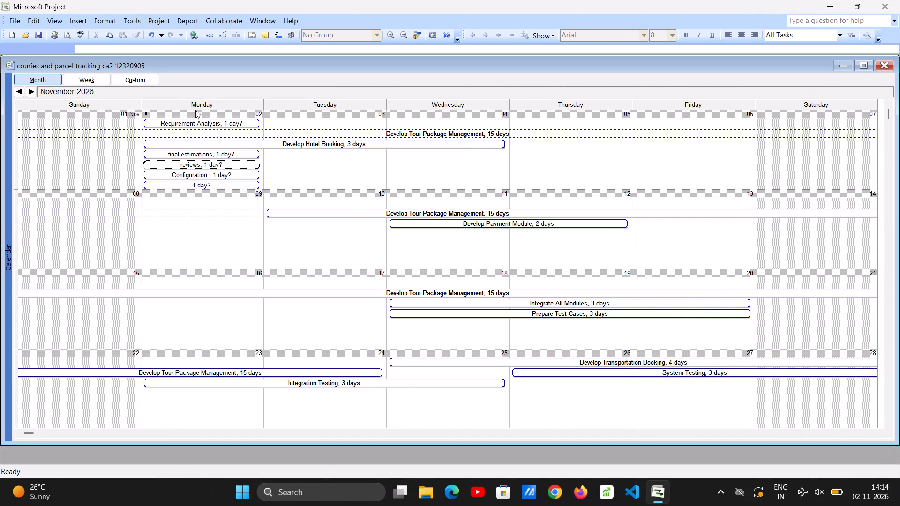
Look through the Gantt Chart, Task Usage, Tracking Gantt and Resource Graph views.
click(86, 22)
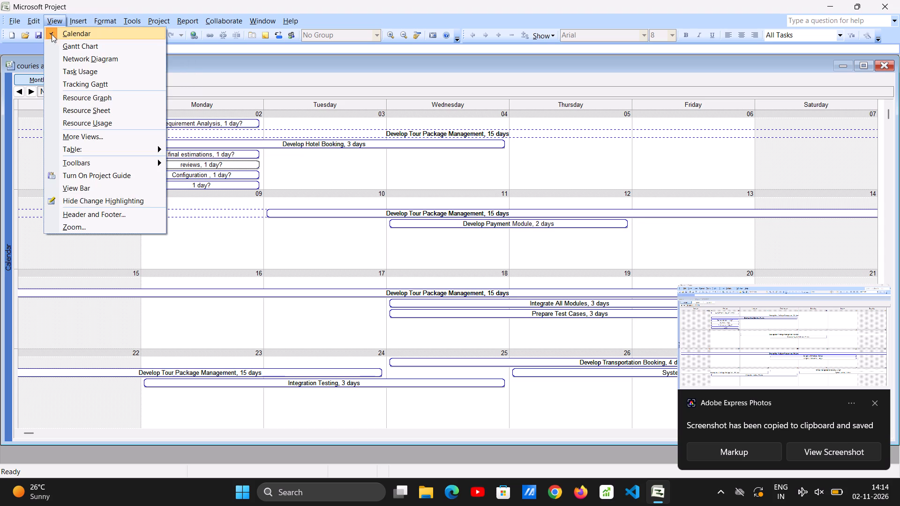
click(58, 51)
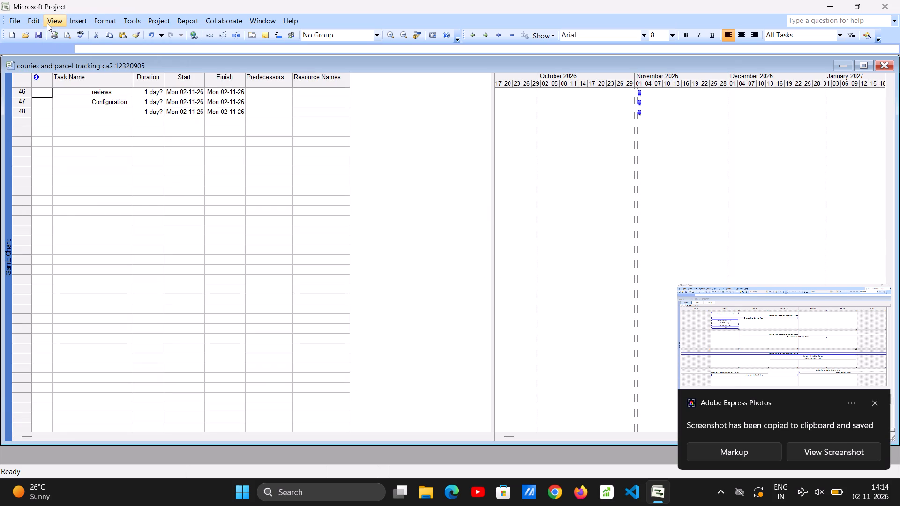
click(47, 23)
click(58, 65)
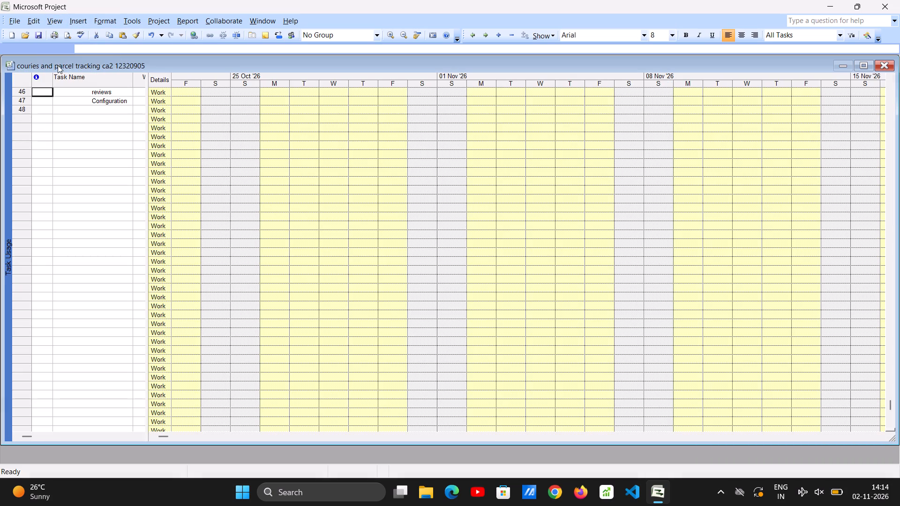
click(57, 24)
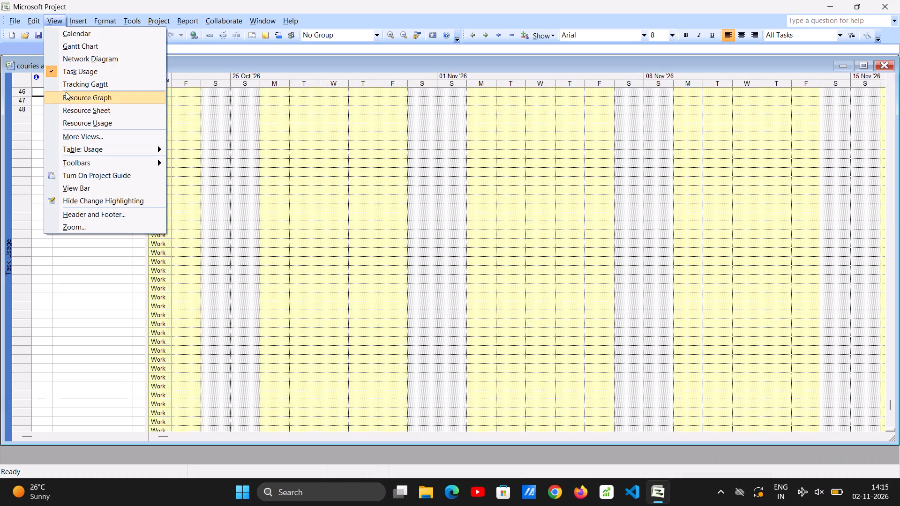
click(63, 88)
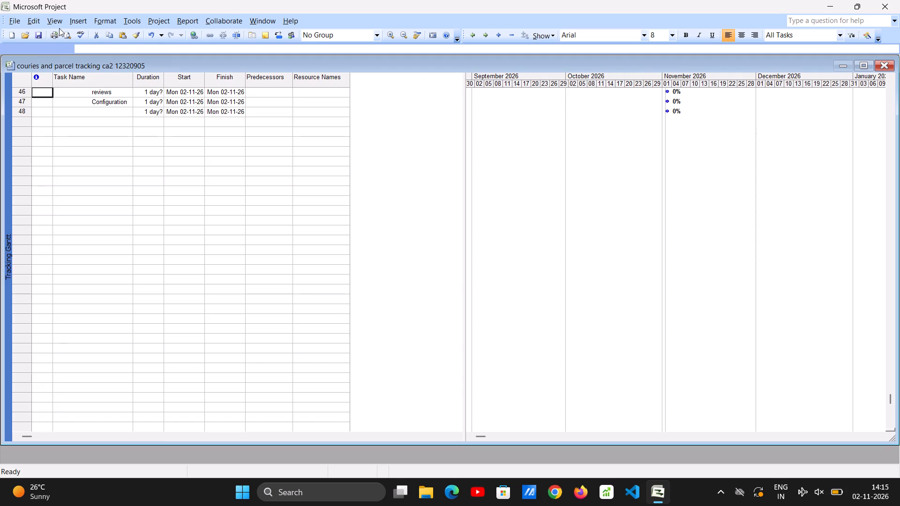
click(59, 26)
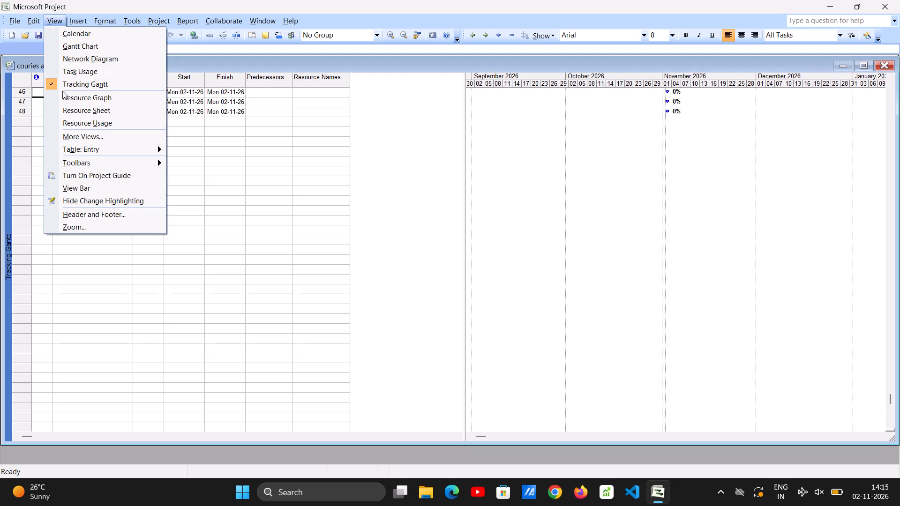
click(68, 98)
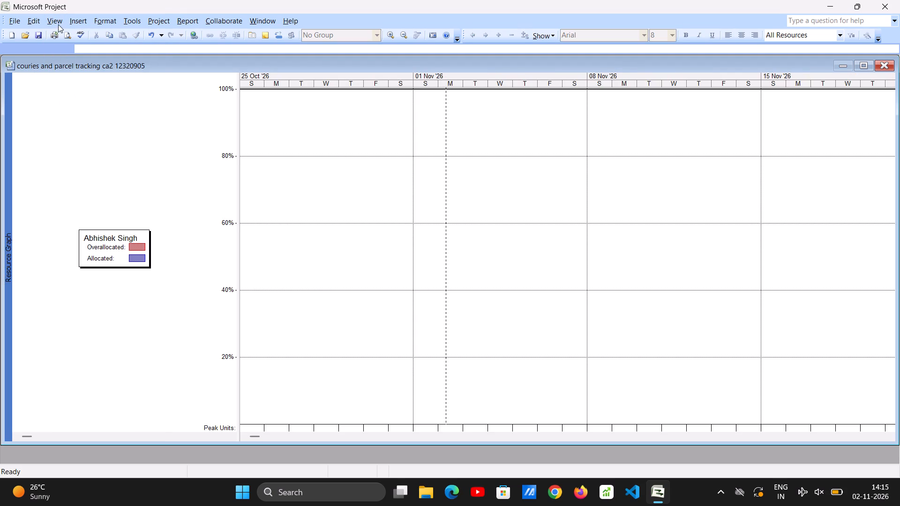
Take a screenshot of the Resource Usage view, framed to show the resources with their assigned tasks and working hours.
click(58, 24)
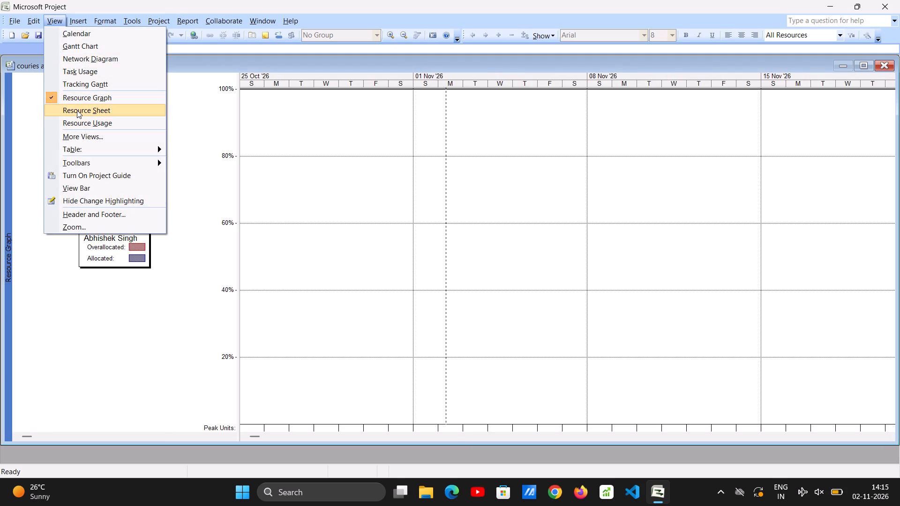
click(81, 126)
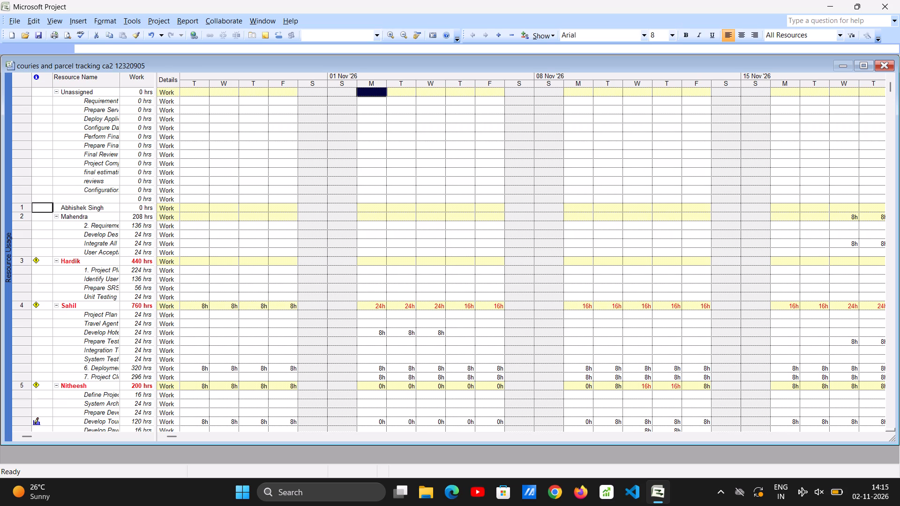
scroll(151, 184, down, 3)
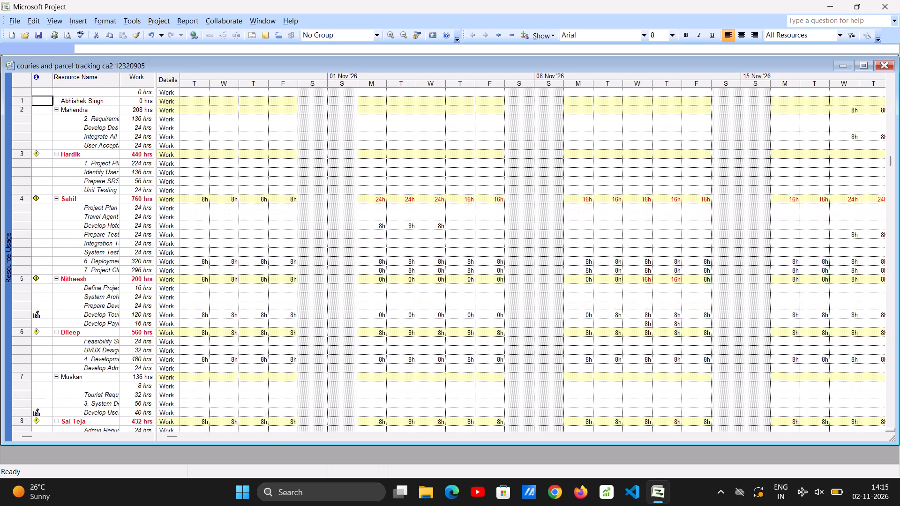
scroll(151, 184, down, 3)
scroll(151, 184, up, 13)
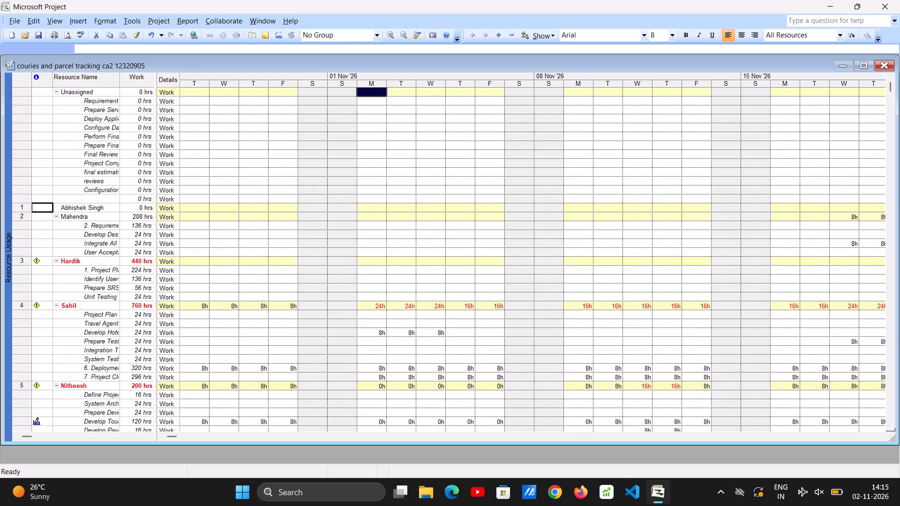
scroll(151, 184, up, 3)
scroll(151, 184, down, 2)
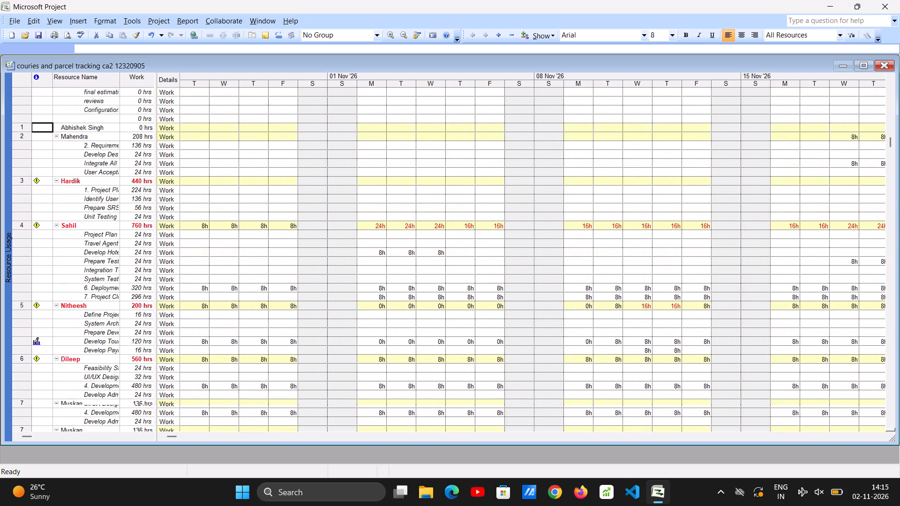
scroll(139, 211, down, 1)
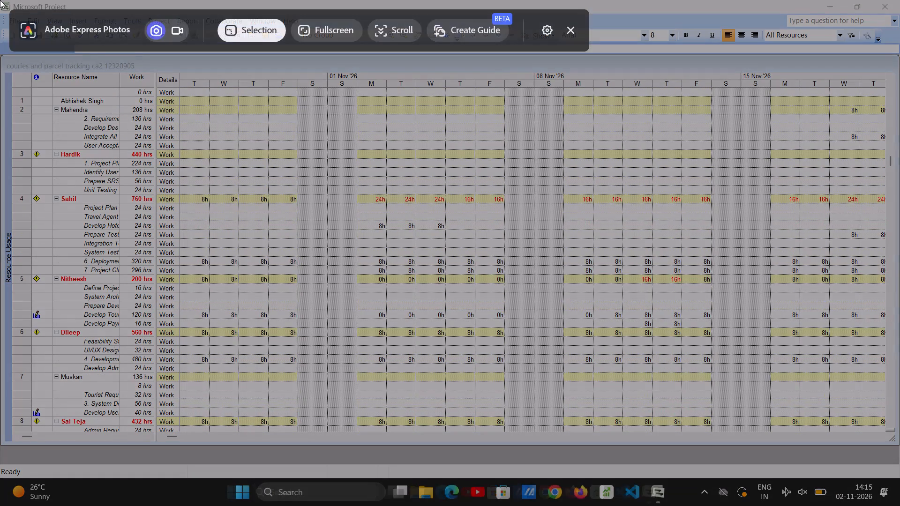
click(0, 0)
drag(0, 0, 889, 437)
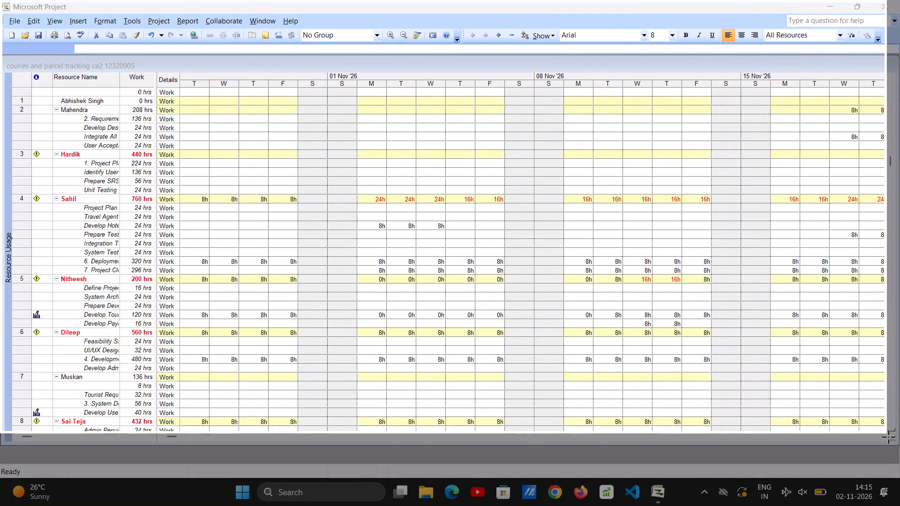
drag(889, 437, 899, 481)
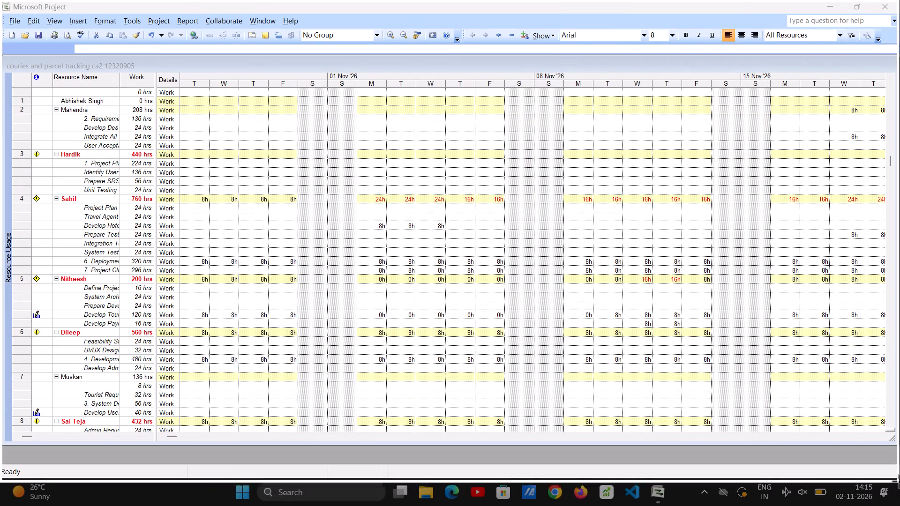
drag(899, 481, 899, 481)
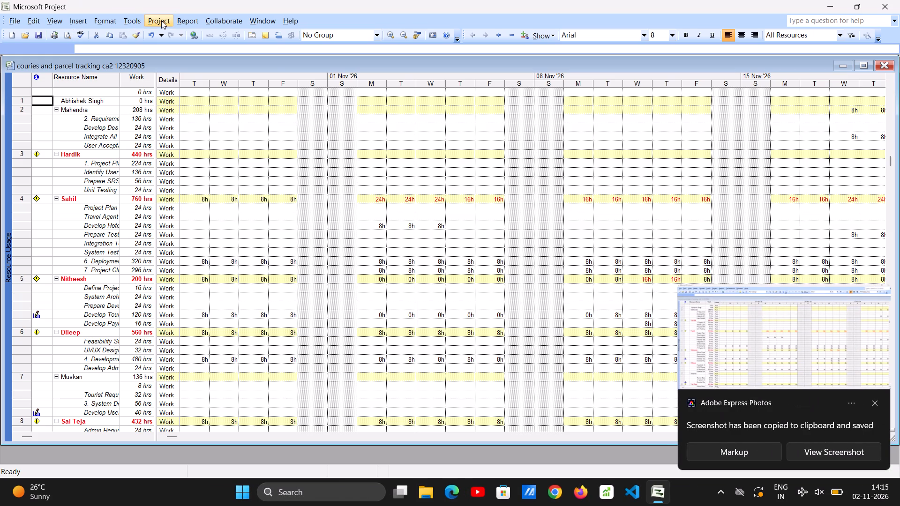
Take a screenshot of the Change Working Time settings with the default work week of the first resource's calendar, and close them.
click(161, 21)
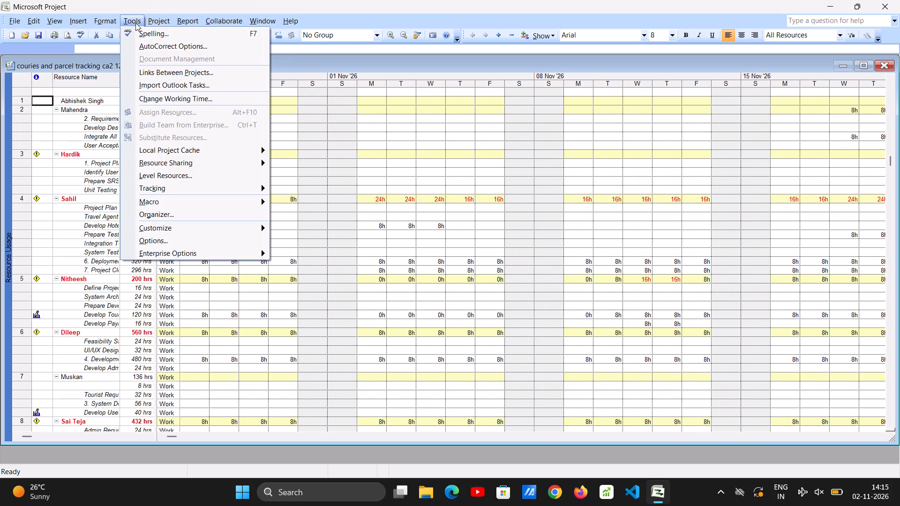
click(154, 101)
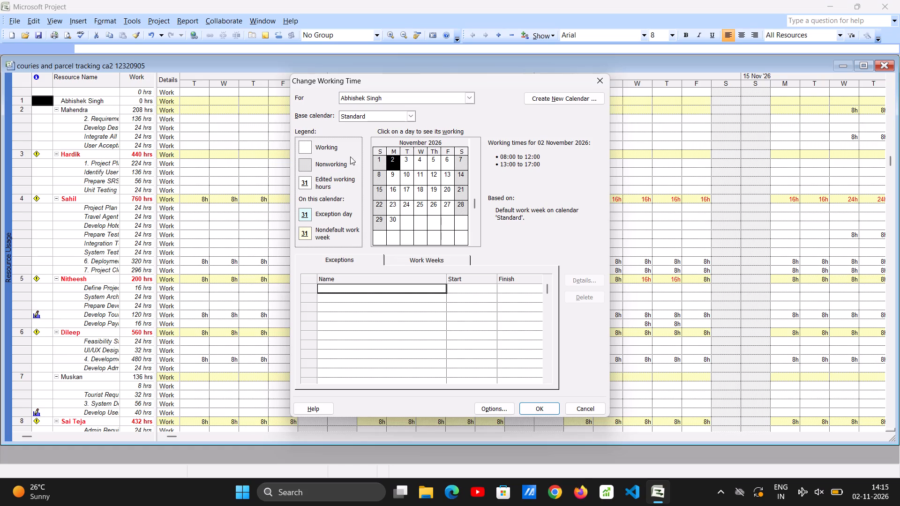
click(458, 258)
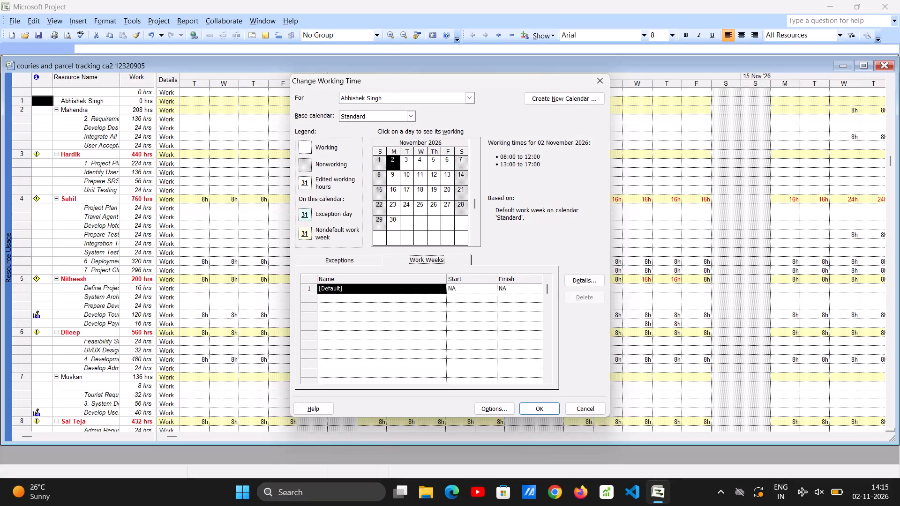
click(575, 282)
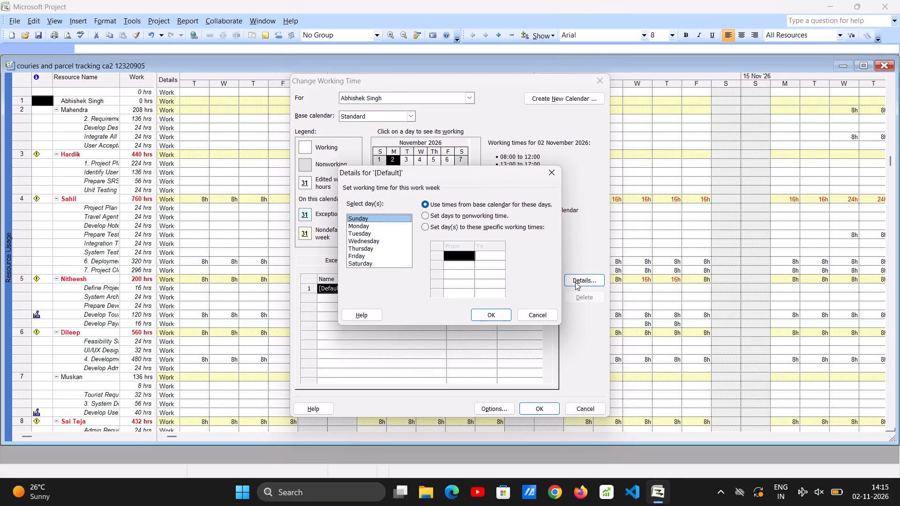
click(554, 168)
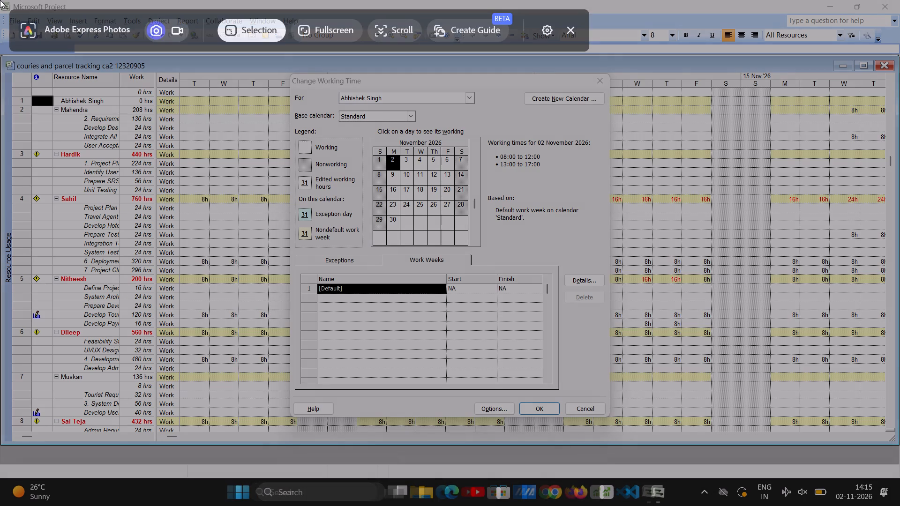
click(0, 0)
drag(0, 0, 898, 450)
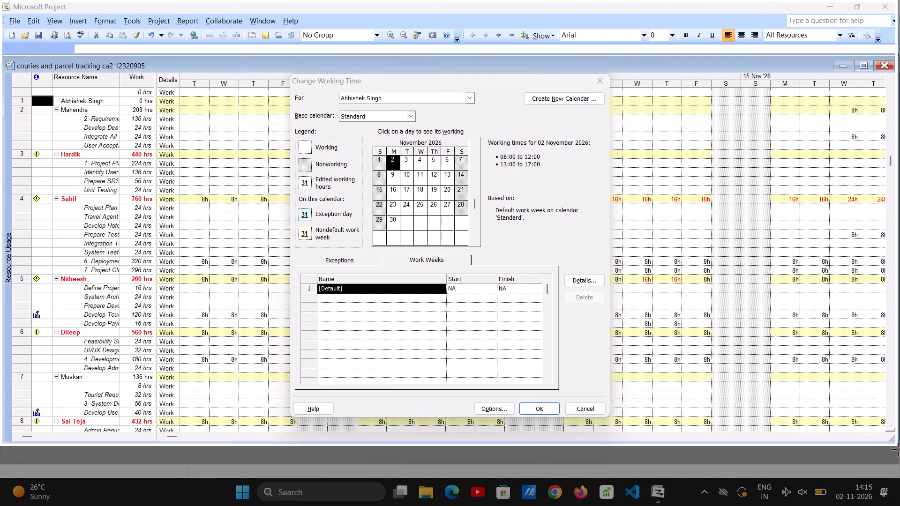
drag(898, 450, 899, 494)
click(543, 407)
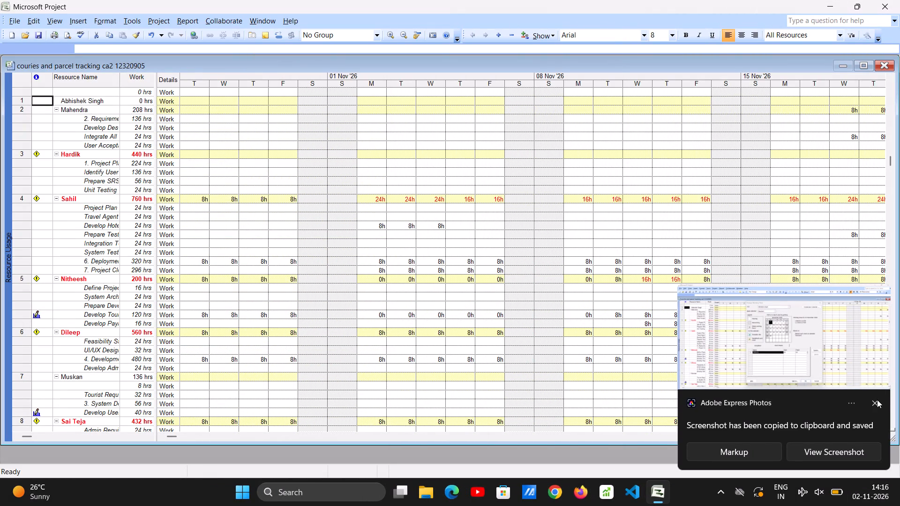
click(876, 400)
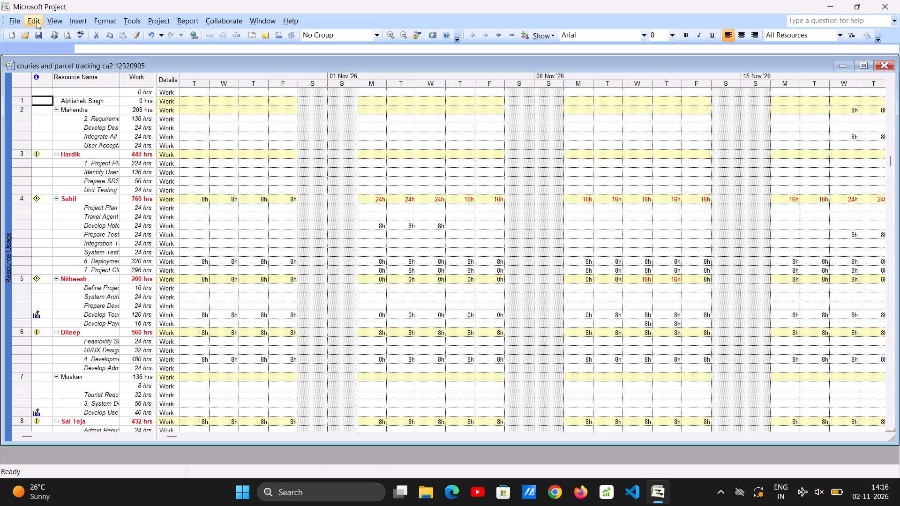
Take a screenshot of the Resource Sheet view listing all project resources.
click(37, 21)
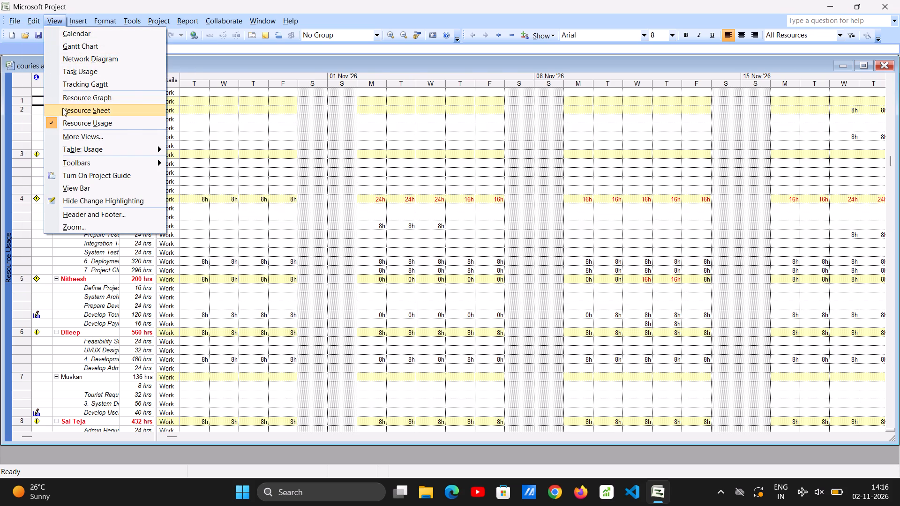
click(62, 108)
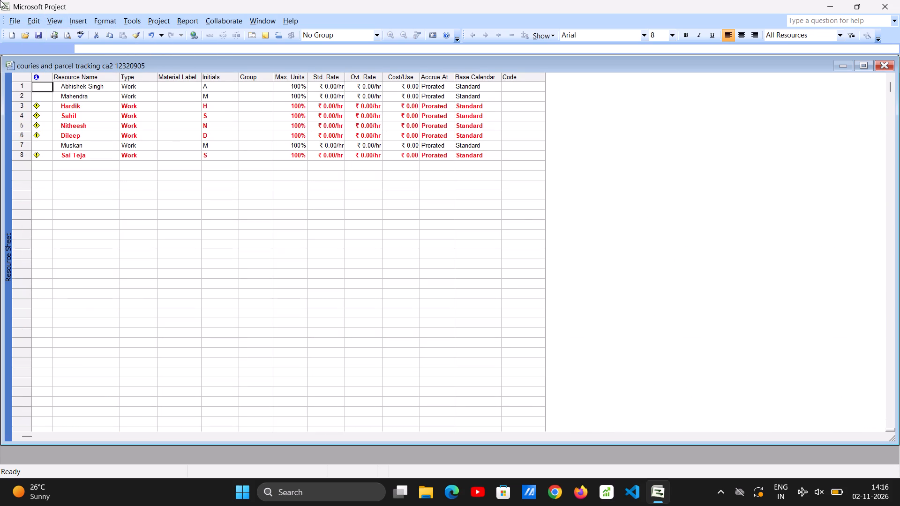
click(0, 0)
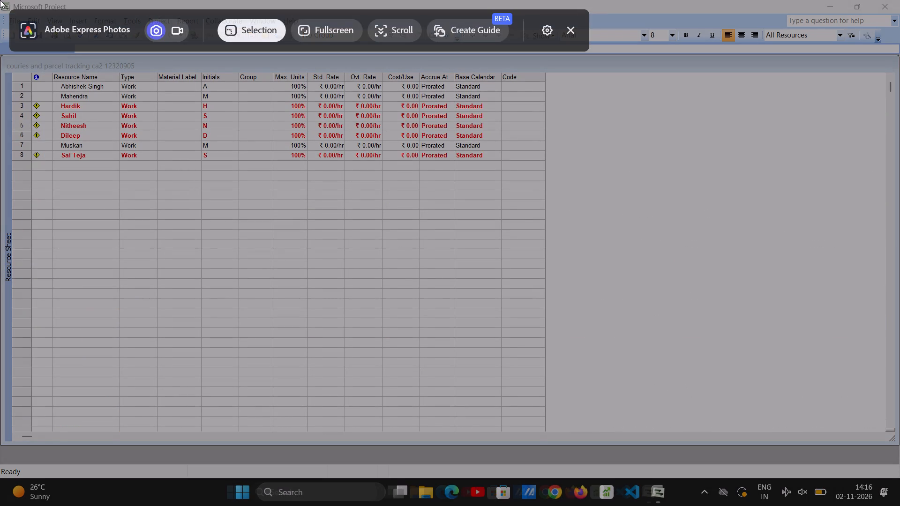
Capture the whole project window showing the Resource Sheet, leaving out the taskbar.
click(0, 0)
drag(0, 0, 899, 468)
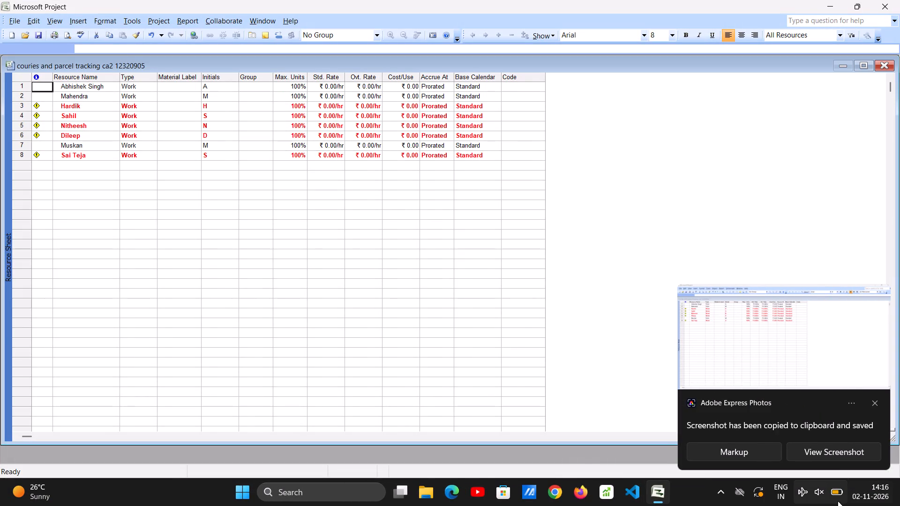
Turn off airplane mode, connect to the LPU Wireless Wi-Fi network, and return to the Resource Sheet.
click(818, 495)
click(843, 275)
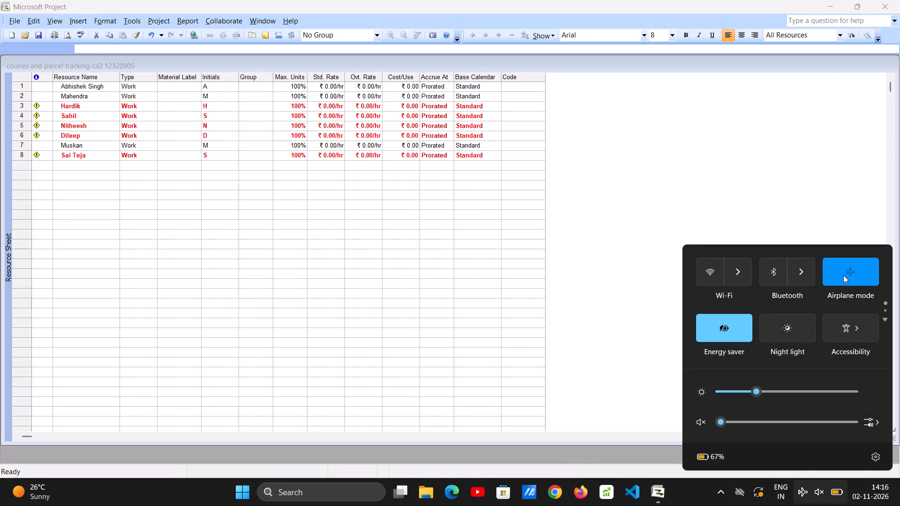
click(736, 272)
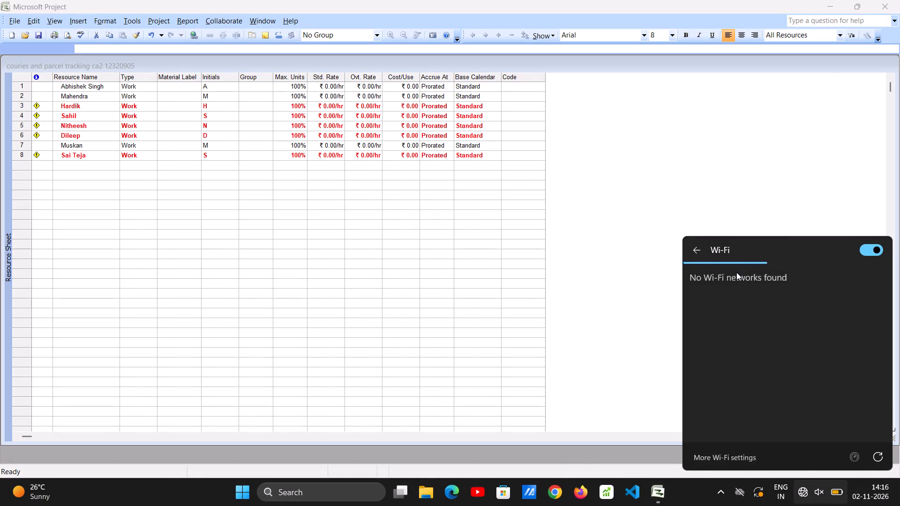
click(772, 311)
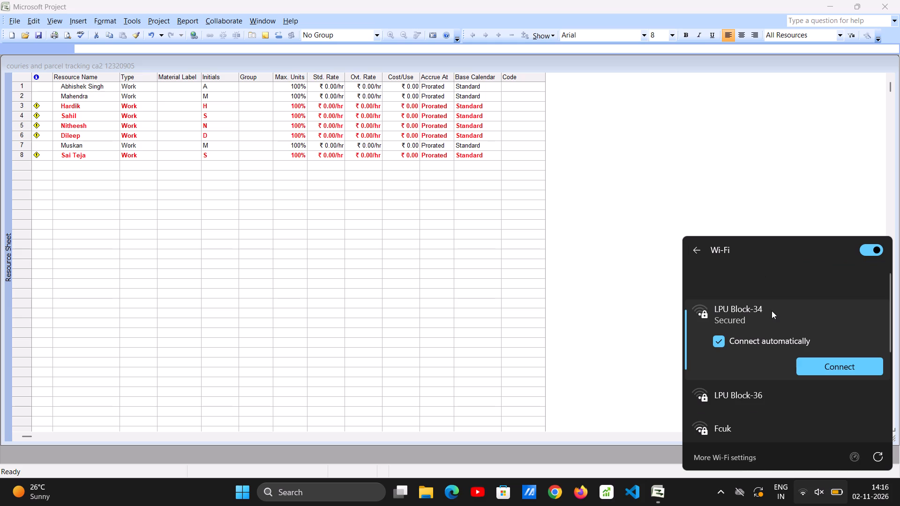
click(747, 283)
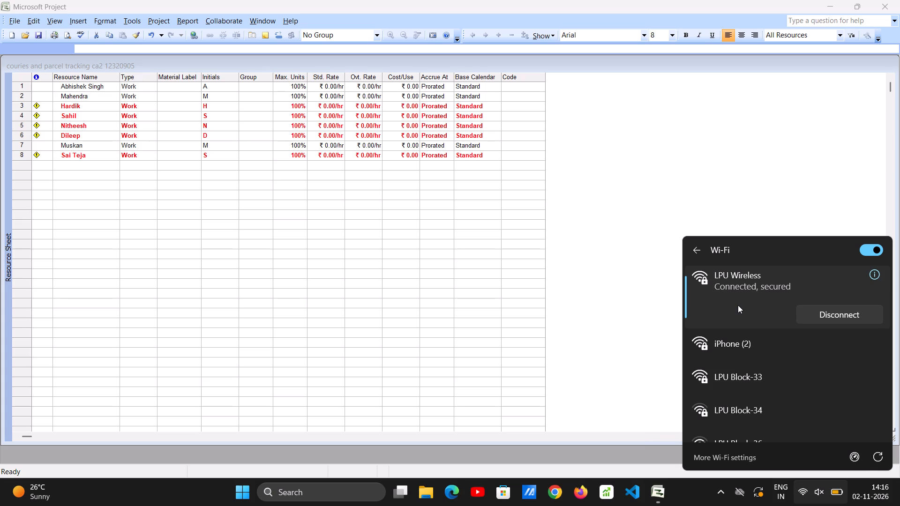
click(316, 341)
Look through the Resource Usage and Resource Graph views, ending on the project's Gantt Chart.
click(53, 20)
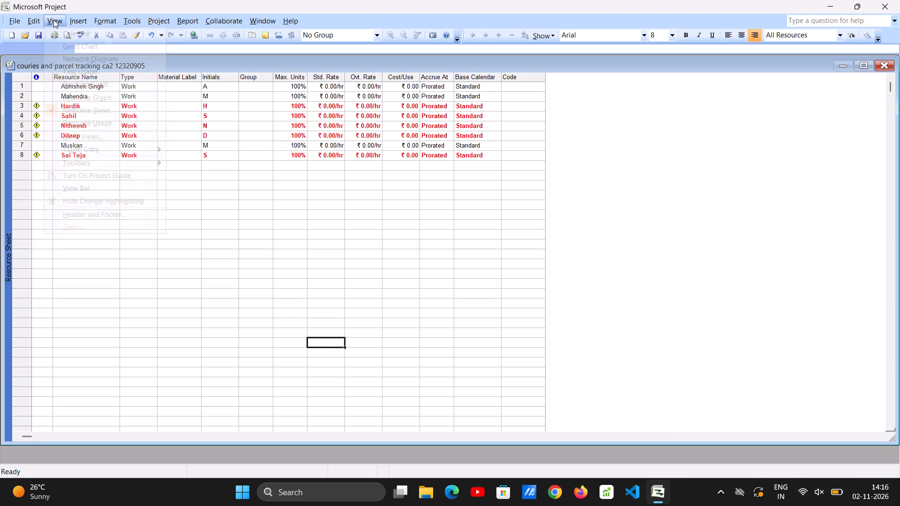
click(98, 124)
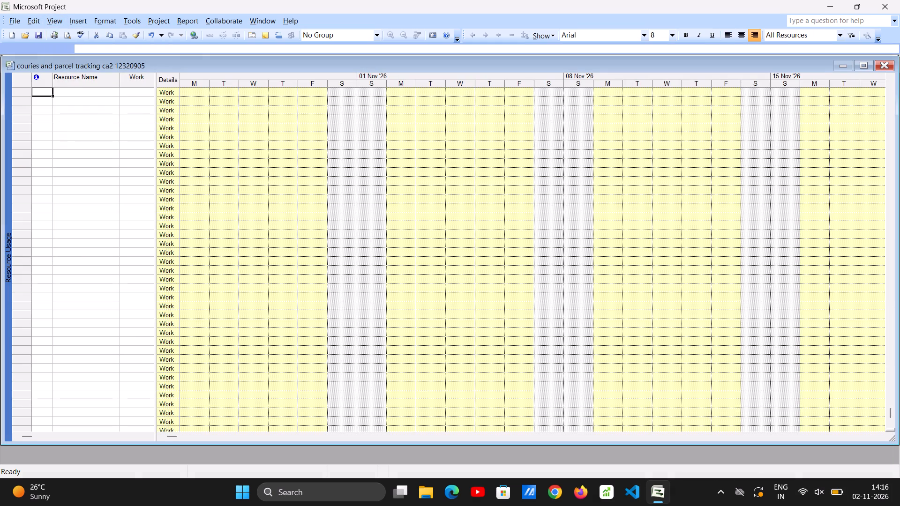
click(48, 21)
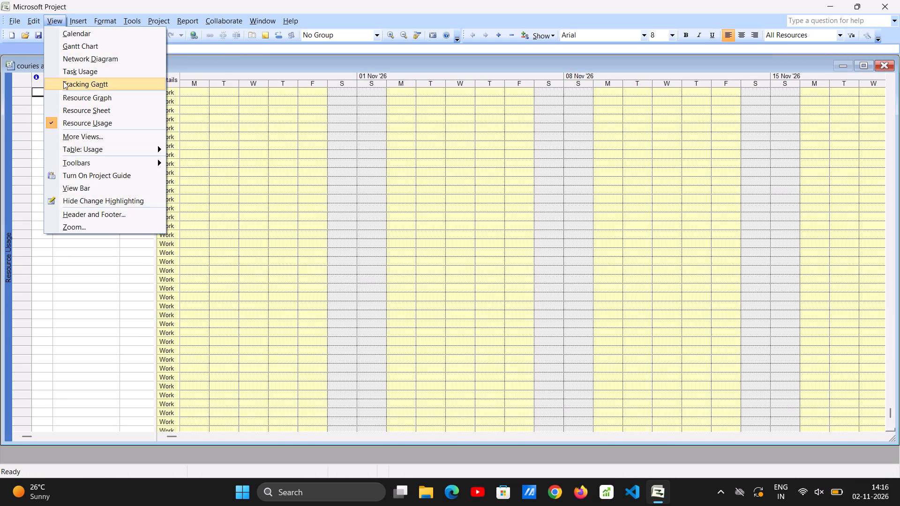
click(78, 98)
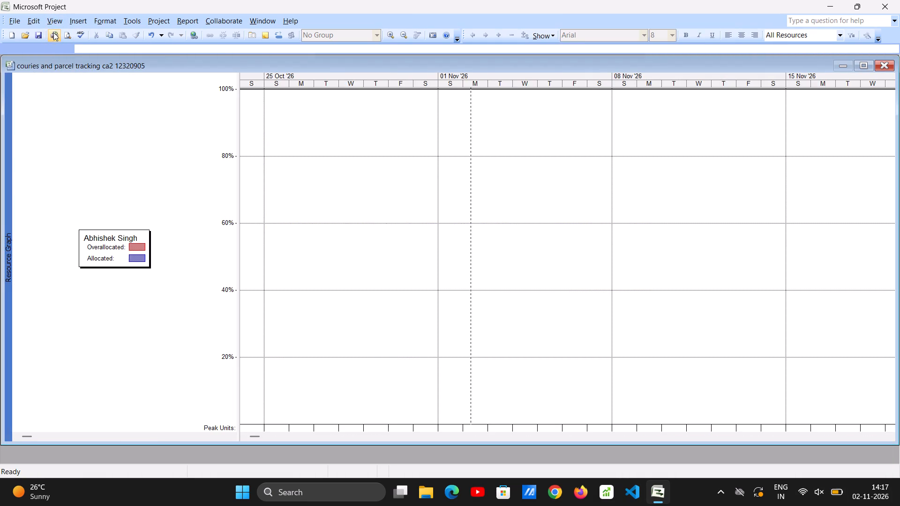
click(59, 23)
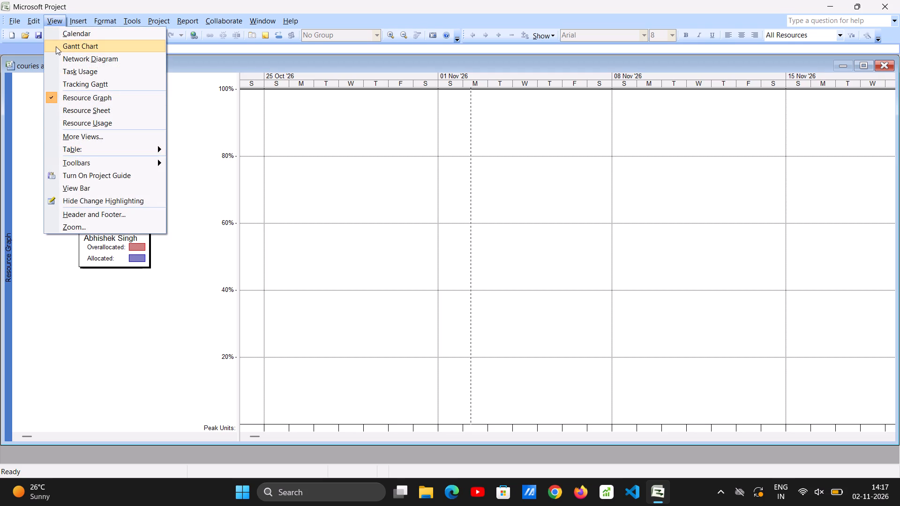
click(64, 49)
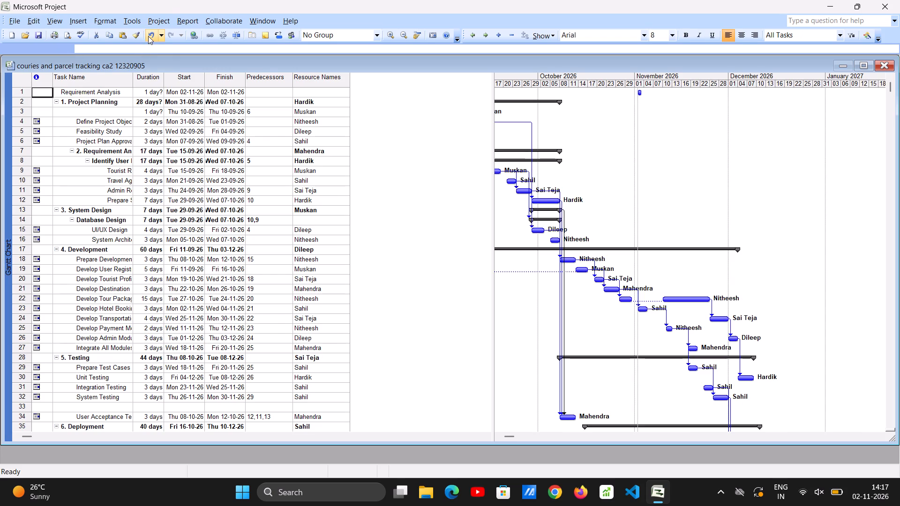
Look at the task notes of Requirement Analysis and Define Project Objectives in the Gantt Chart.
click(157, 24)
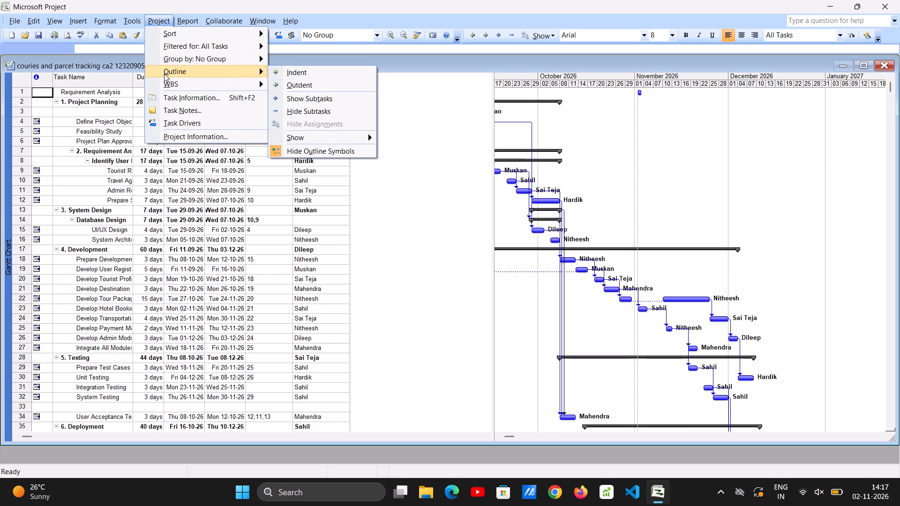
click(178, 111)
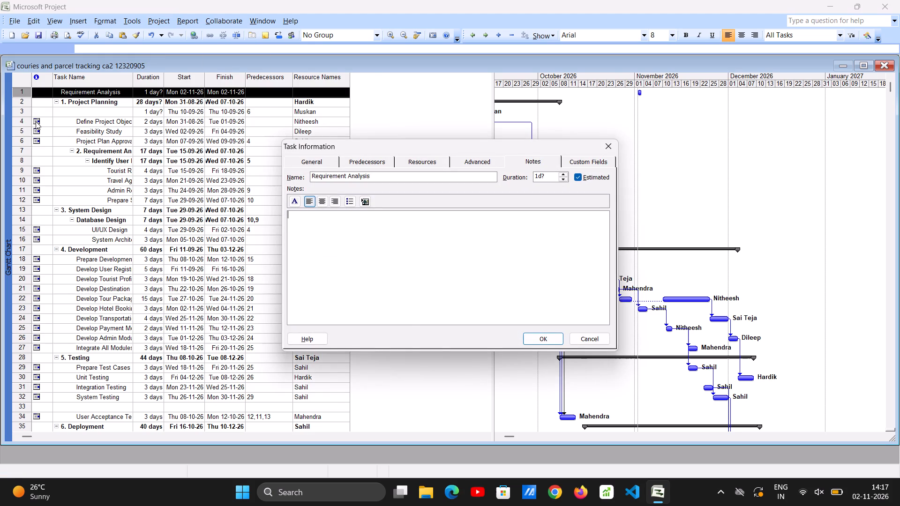
click(36, 121)
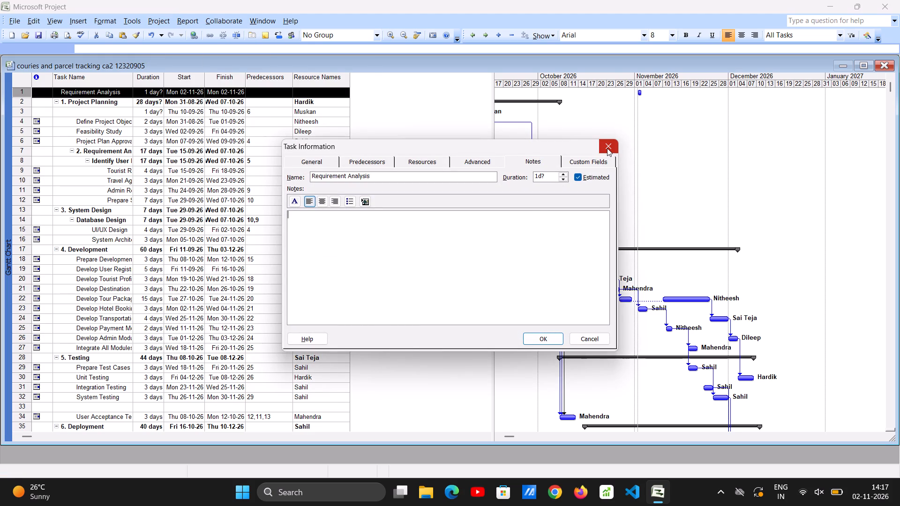
click(607, 148)
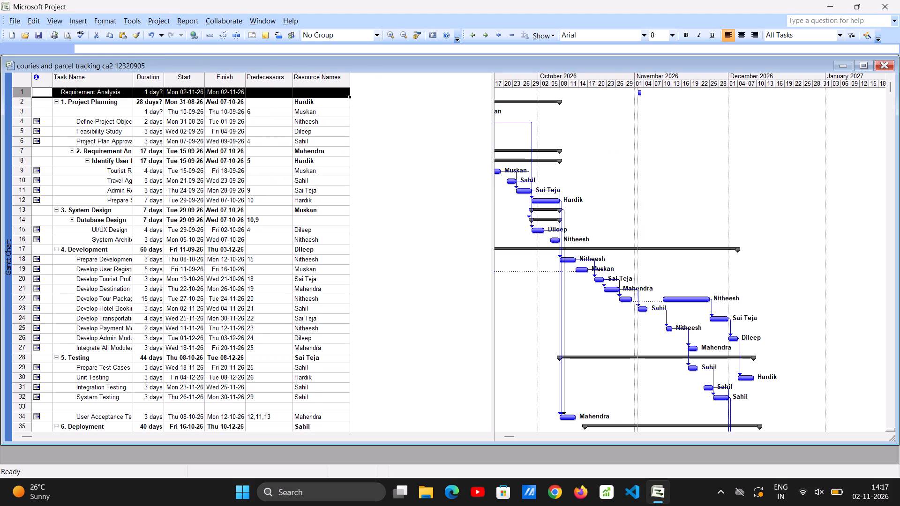
click(38, 125)
double_click(35, 120)
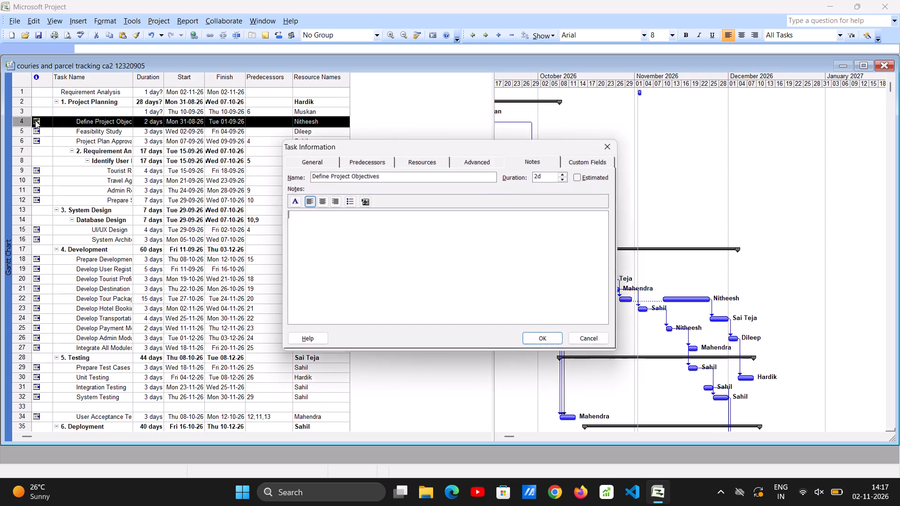
double_click(34, 141)
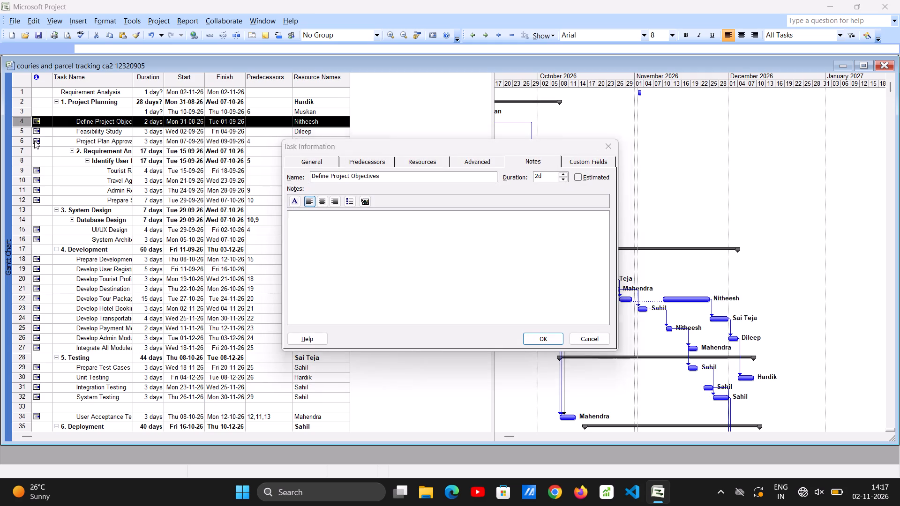
Close the Define Project Objectives information, look at the task notes of Deploy Application under Deployment, and close them.
click(615, 153)
scroll(136, 270, right, 2)
scroll(136, 270, up, 4)
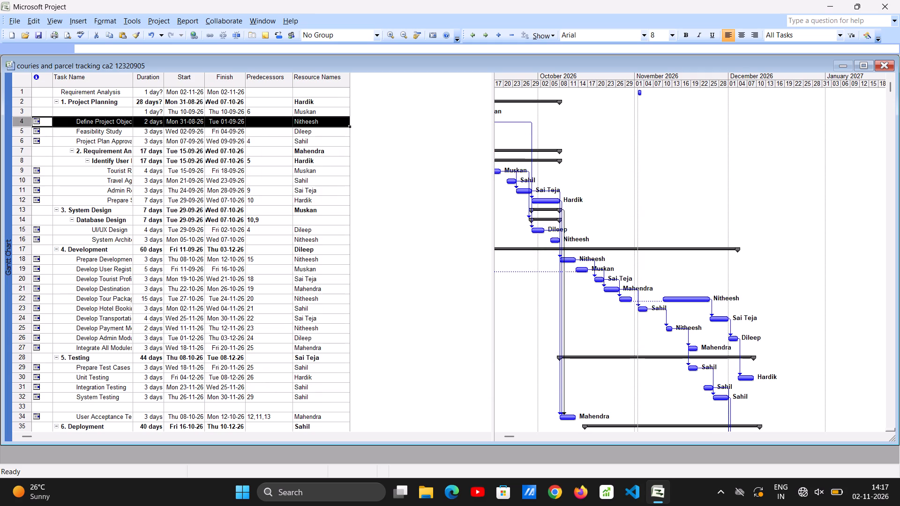
scroll(31, 243, down, 3)
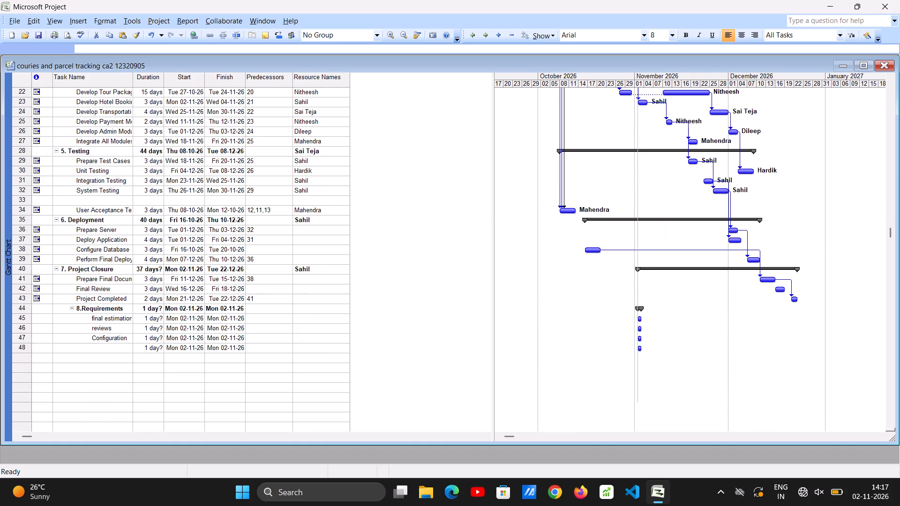
double_click(38, 240)
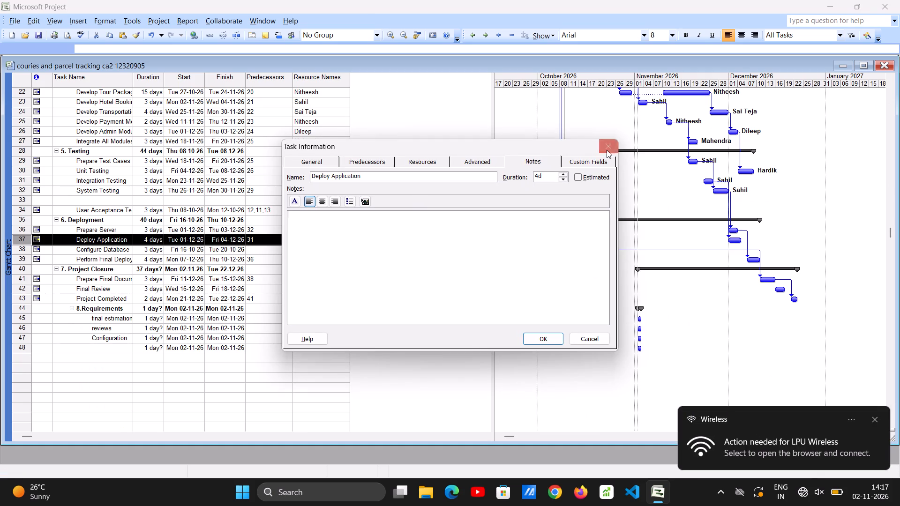
click(607, 149)
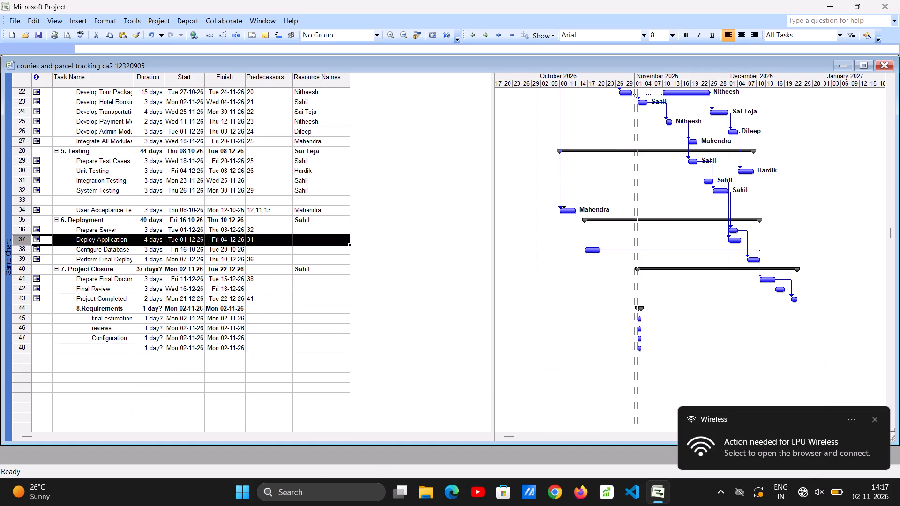